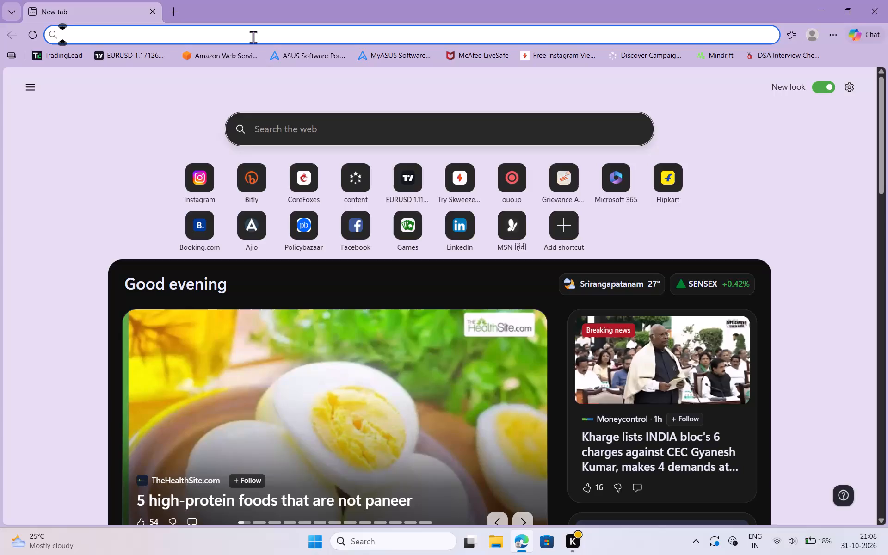
Search the web for "trading casa", then open the Traders Casa site through to its dashboard.
click(253, 37)
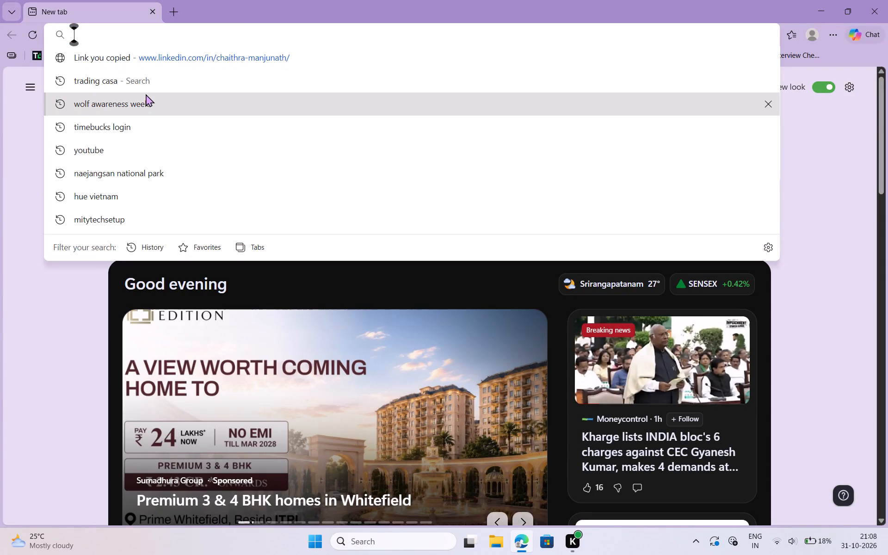
click(146, 82)
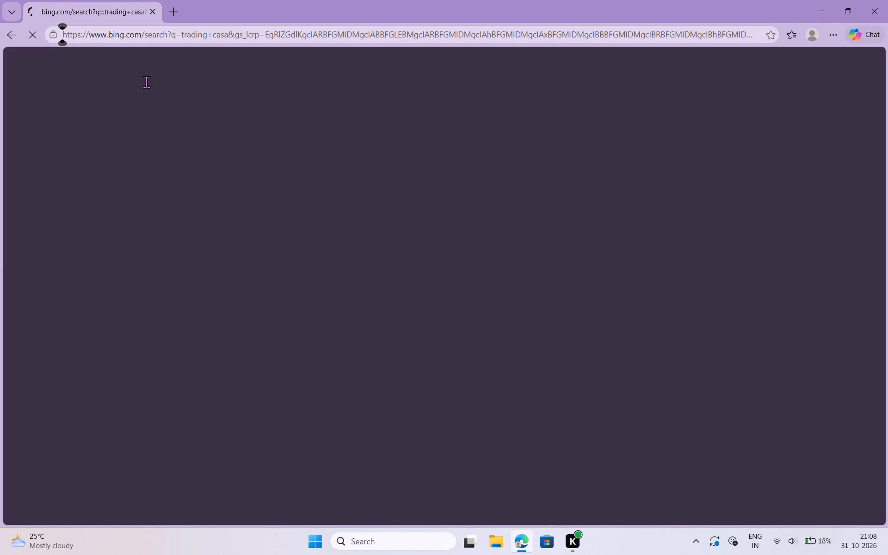
double_click(219, 192)
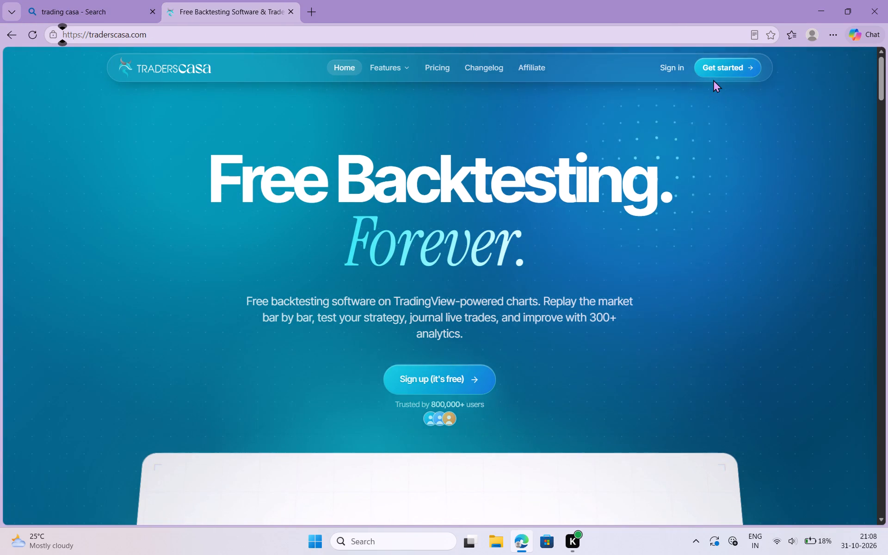
click(713, 73)
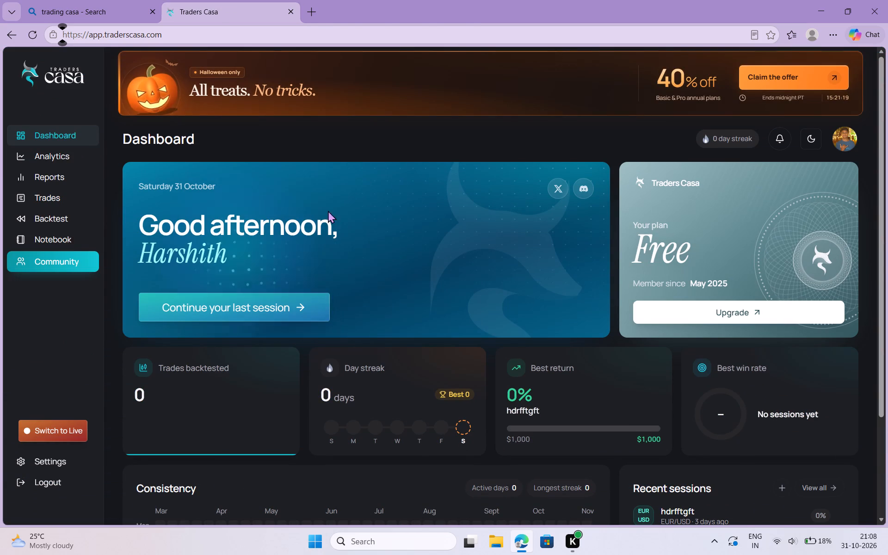
Resume the last EUR/USD backtest session from the dashboard, keeping its guided tutorial open.
click(258, 309)
triple_click(258, 309)
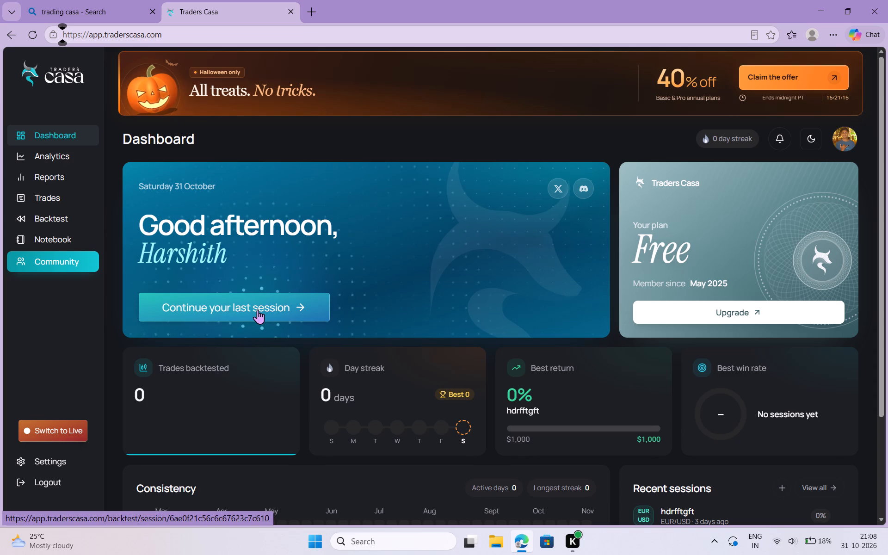
double_click(258, 309)
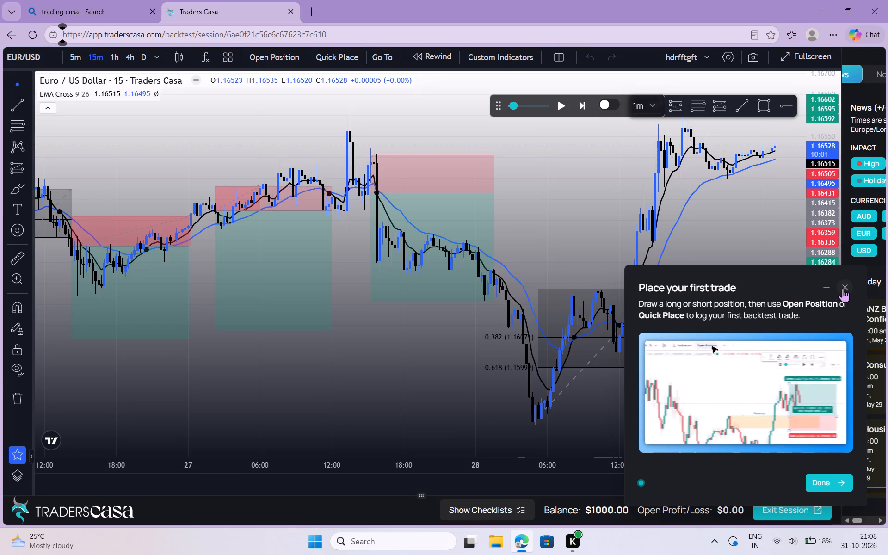
click(843, 288)
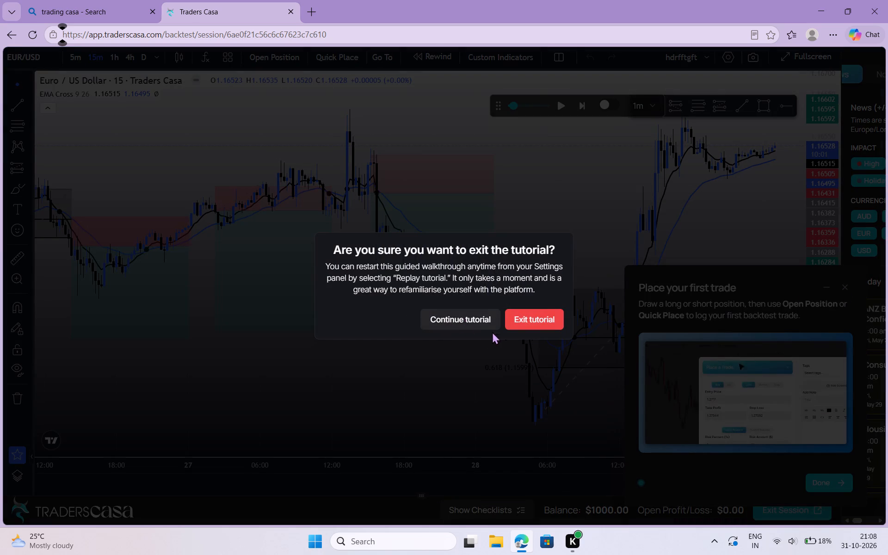
click(452, 313)
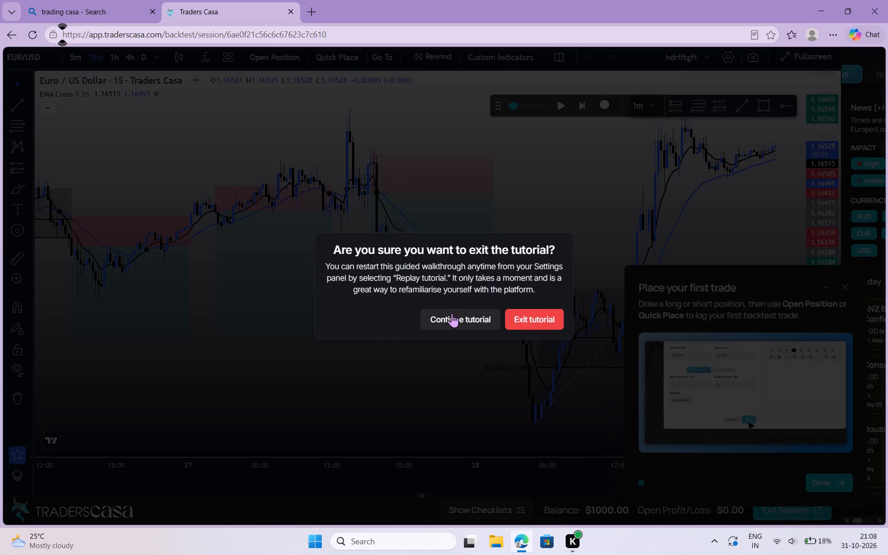
Set the replay interval to 10m and start the EUR/USD bar replay.
scroll(531, 292, left, 4)
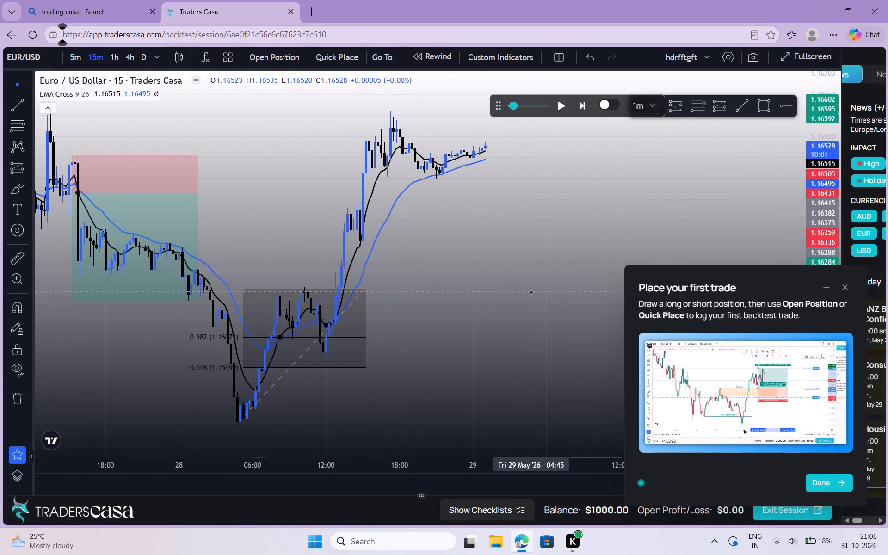
drag(431, 235, 429, 238)
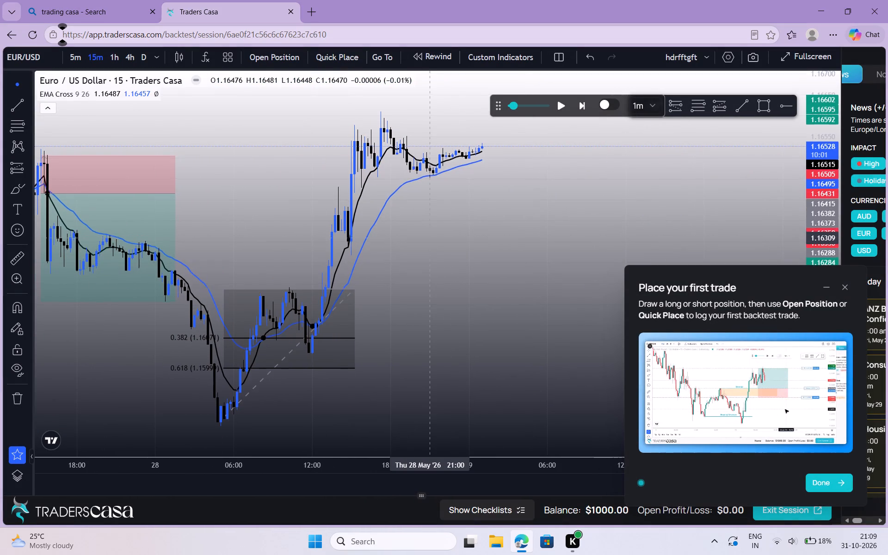
drag(429, 238, 426, 364)
click(426, 364)
drag(426, 364, 350, 367)
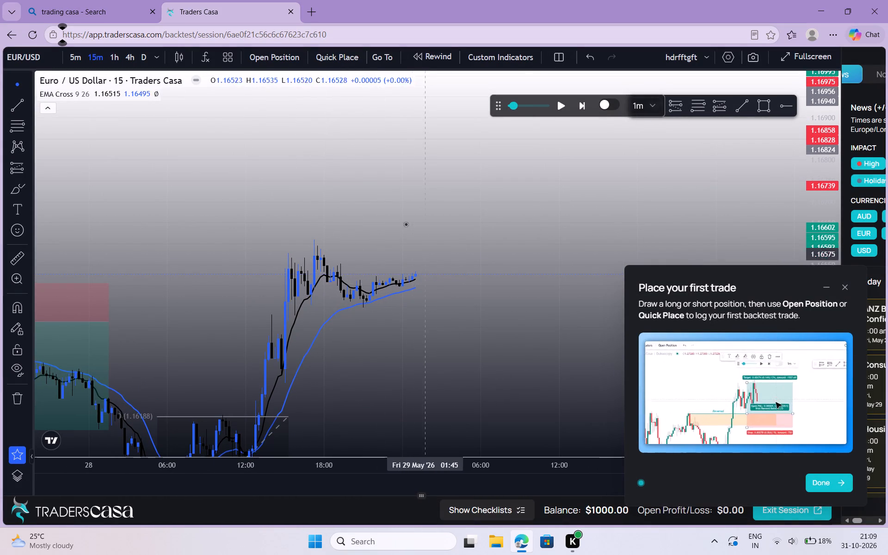
click(642, 107)
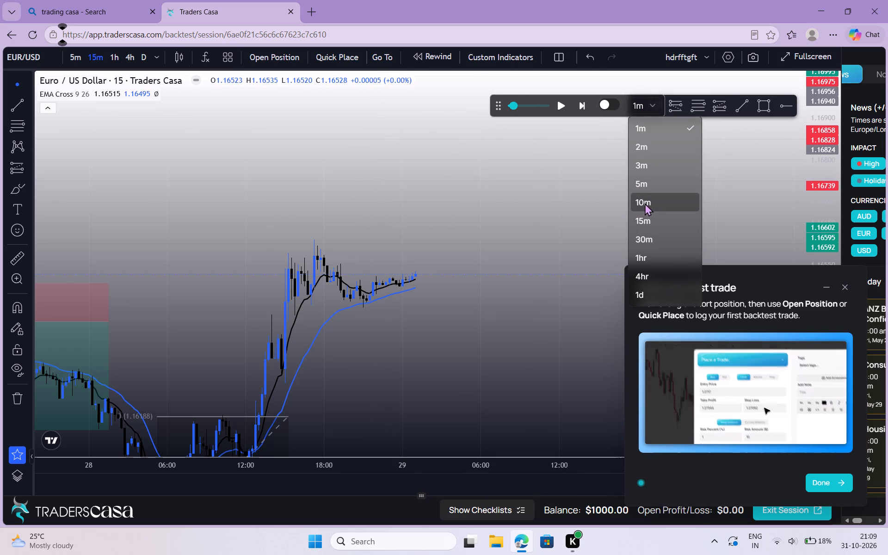
click(645, 203)
click(554, 109)
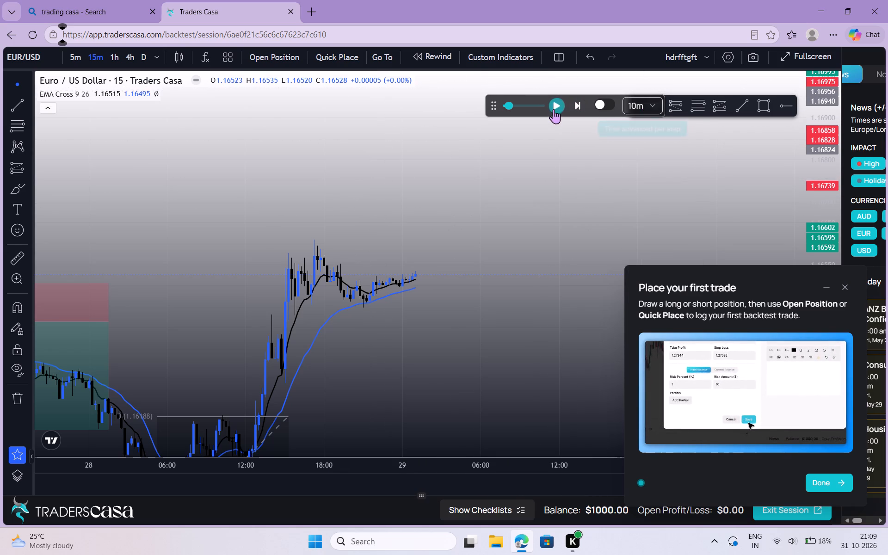
Draw a short position near 03:30 on 29 May, entry about 1.16490 and stop about 1.16597, and extend its target further down.
drag(489, 234, 440, 212)
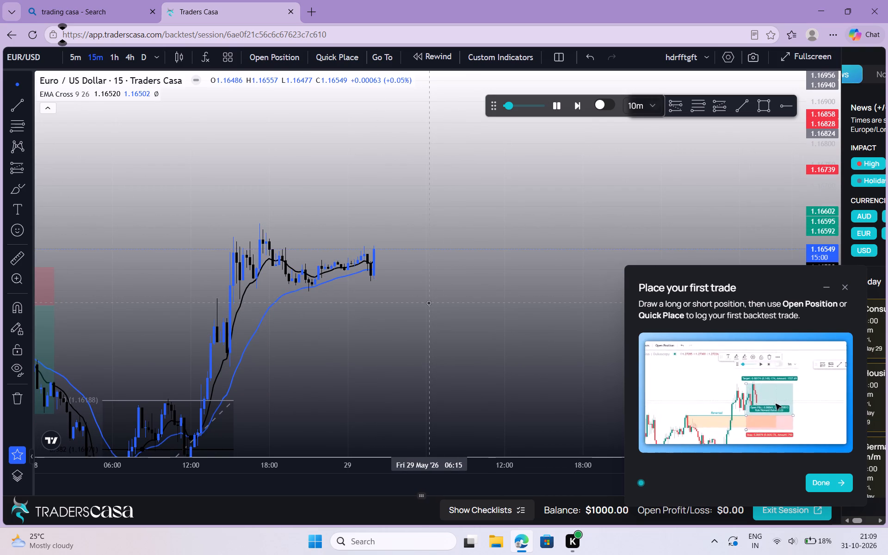
drag(360, 236, 287, 258)
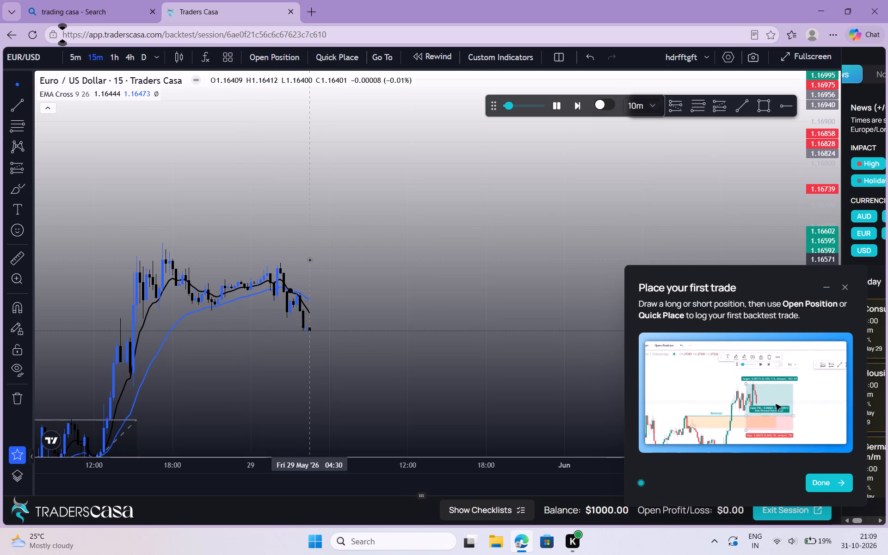
drag(243, 219, 195, 177)
click(283, 240)
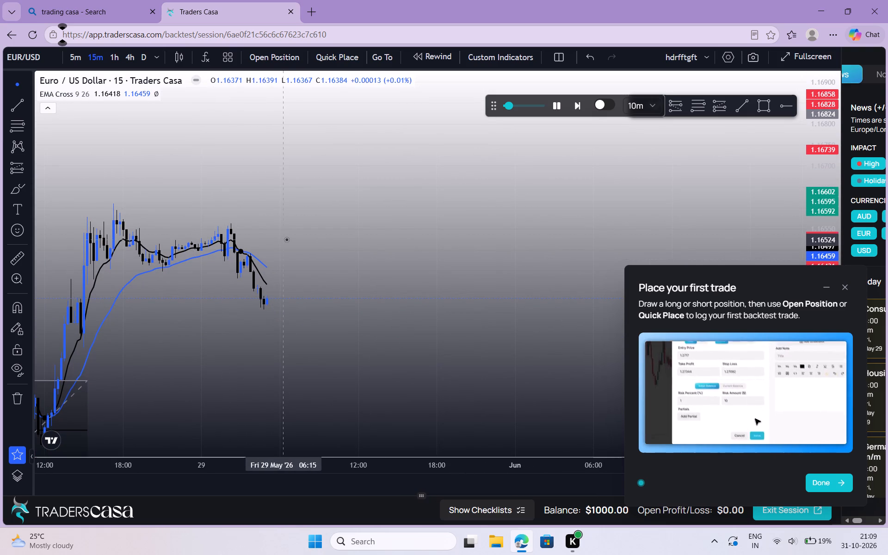
click(675, 111)
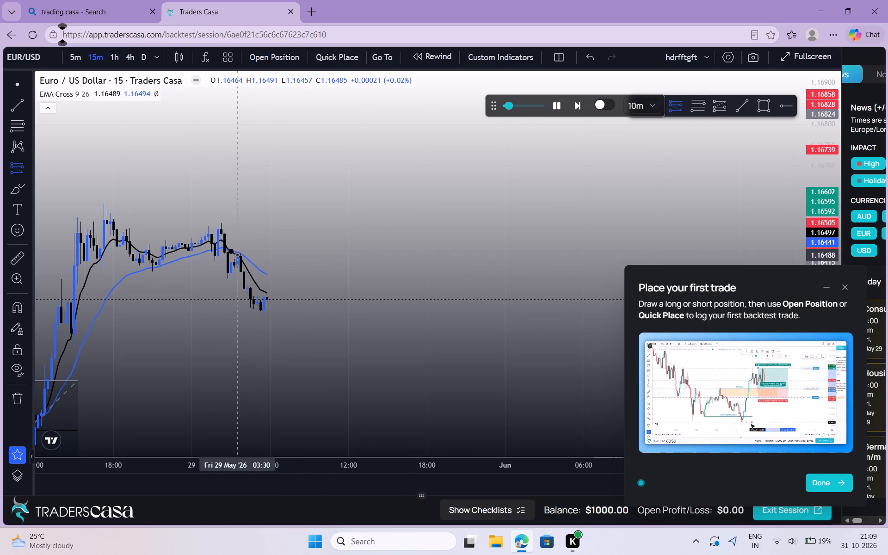
click(236, 254)
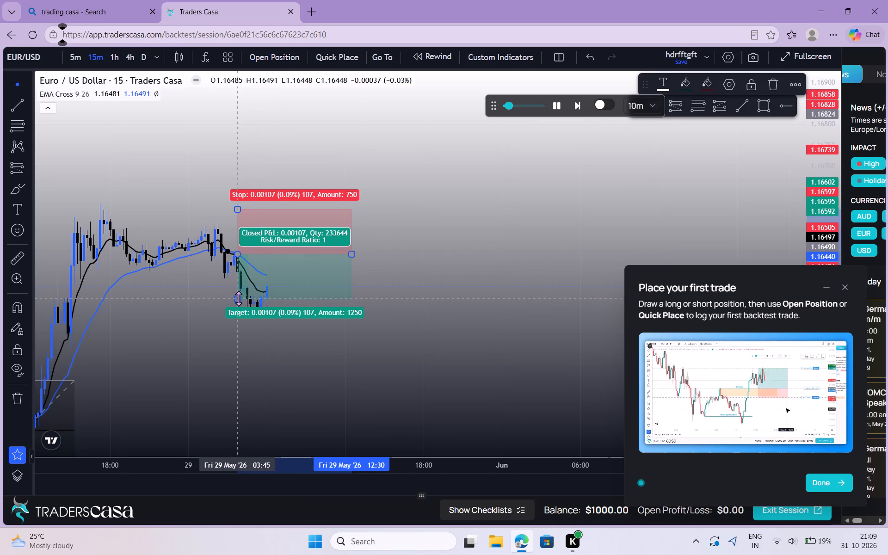
drag(239, 298, 239, 362)
click(384, 358)
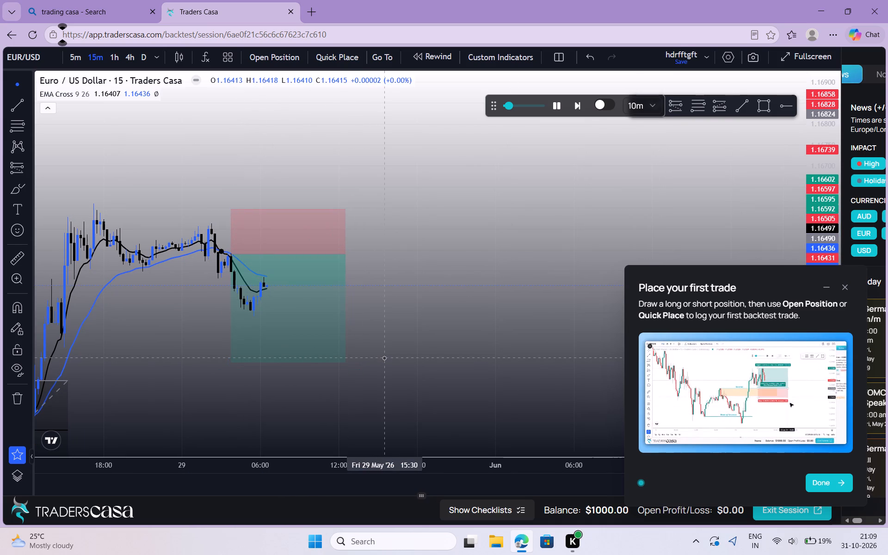
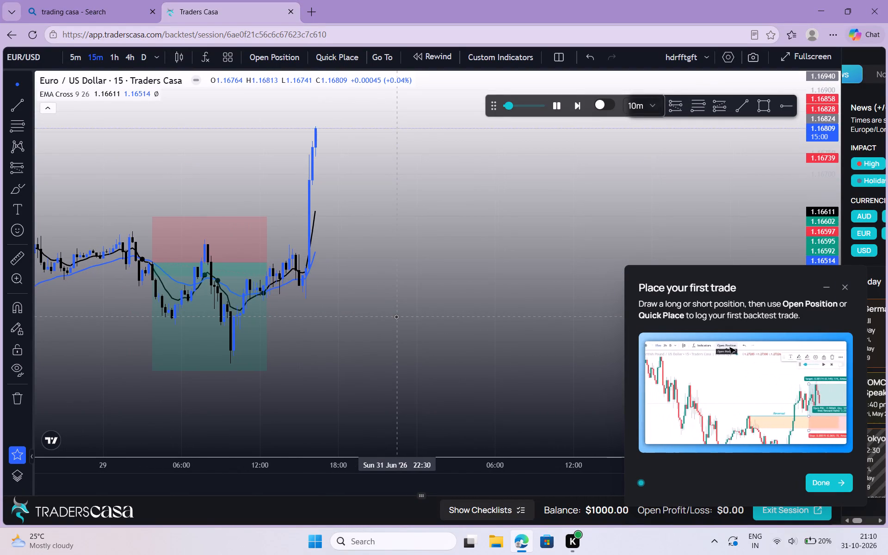
Draw a Fibonacci retracement from the 29 May 09:45 swing low up to the rally high at about 1.16856, extending into 1 June.
drag(396, 316, 396, 442)
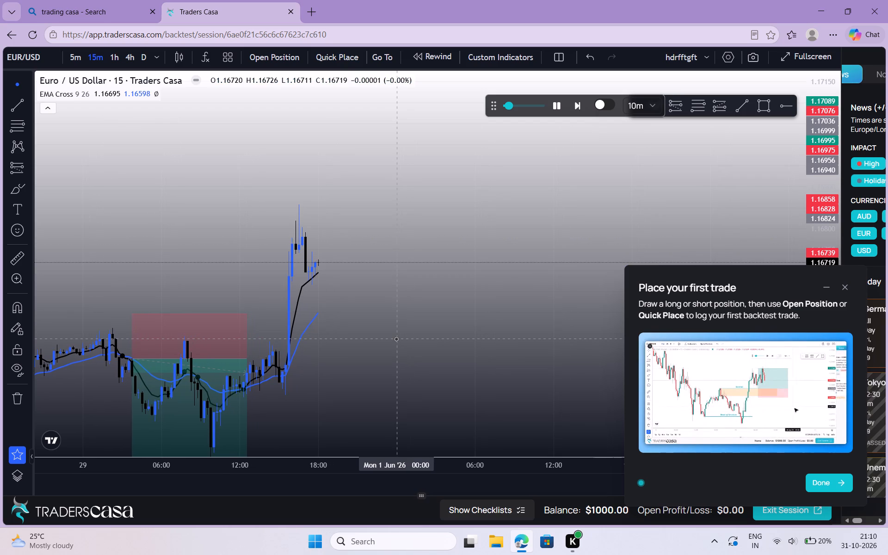
drag(396, 339, 438, 354)
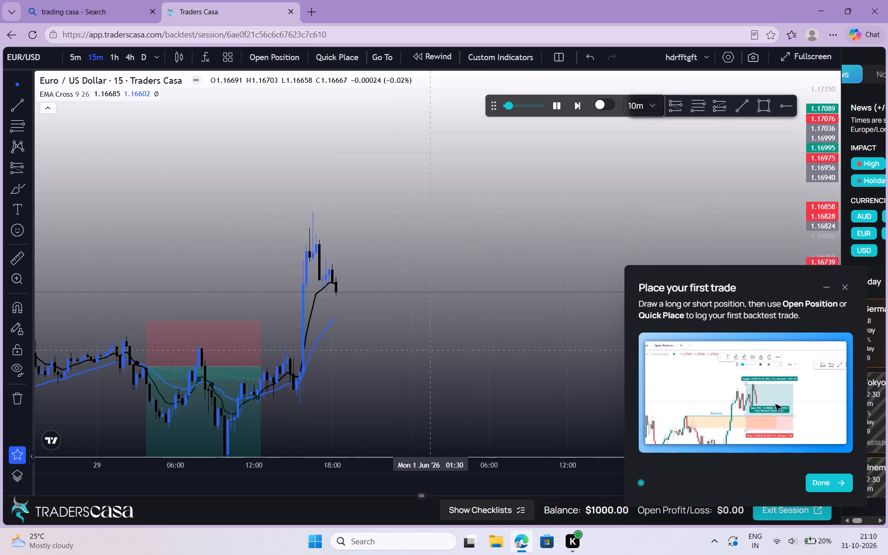
drag(438, 354, 452, 357)
click(385, 296)
drag(385, 296, 347, 267)
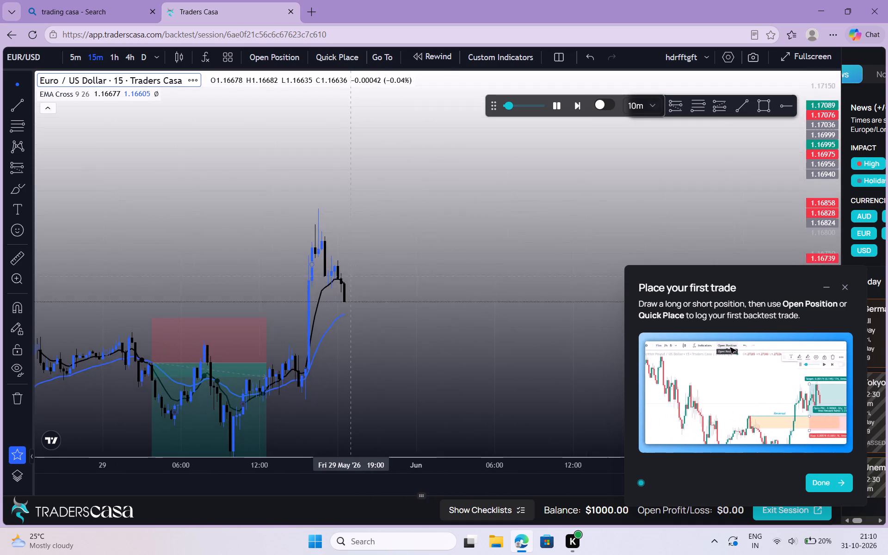
drag(347, 267, 357, 243)
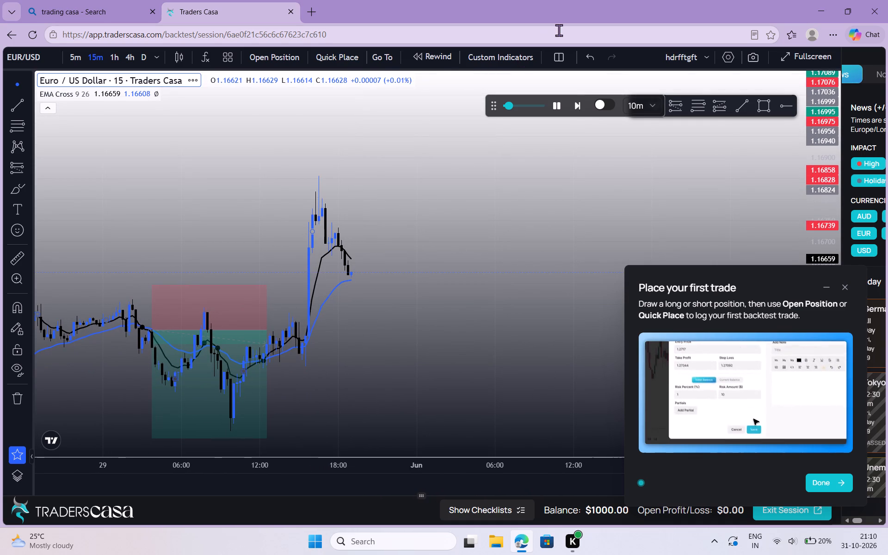
click(693, 105)
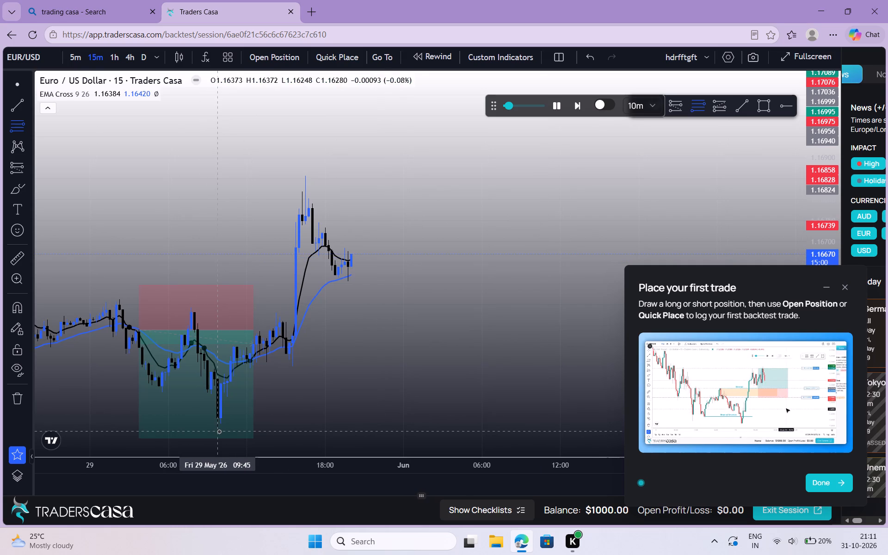
drag(219, 430, 301, 268)
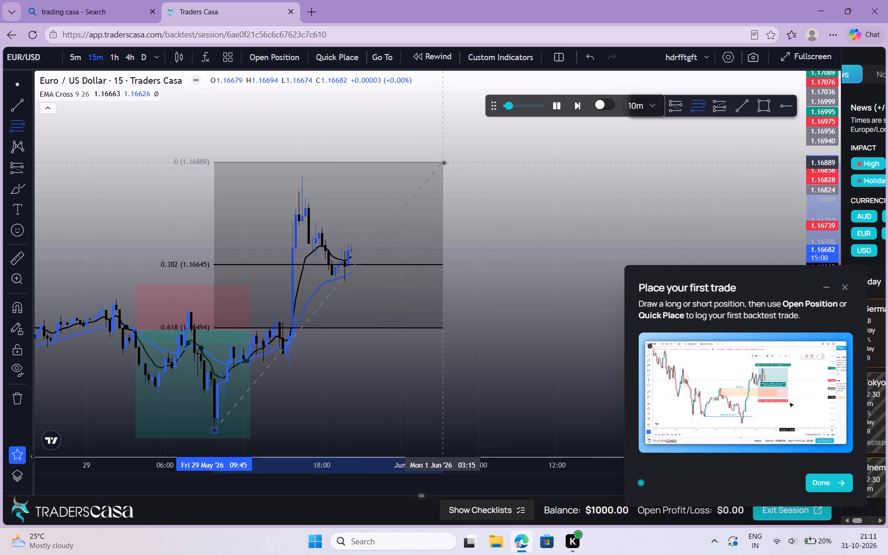
click(444, 176)
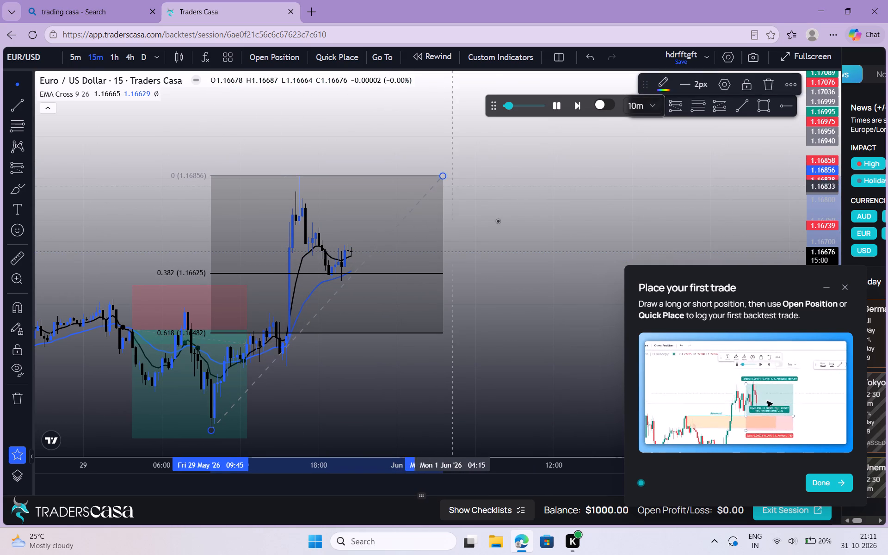
click(499, 222)
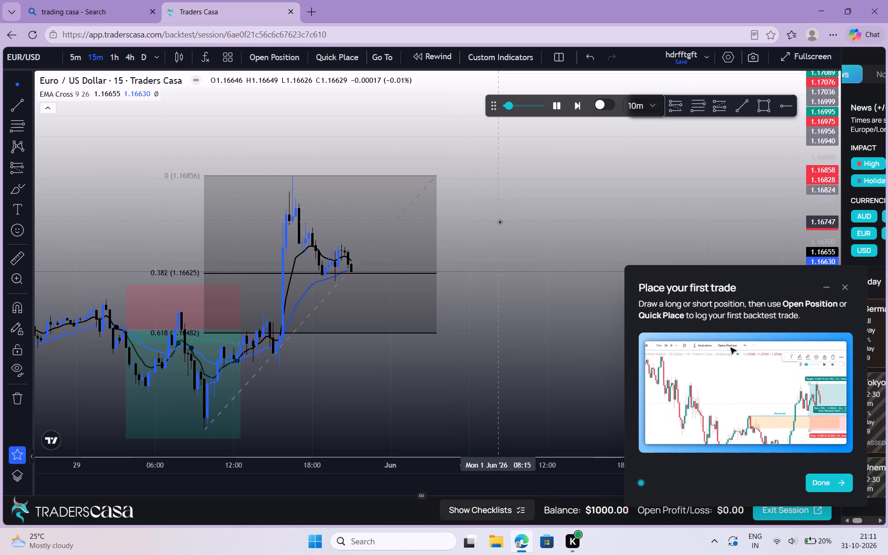
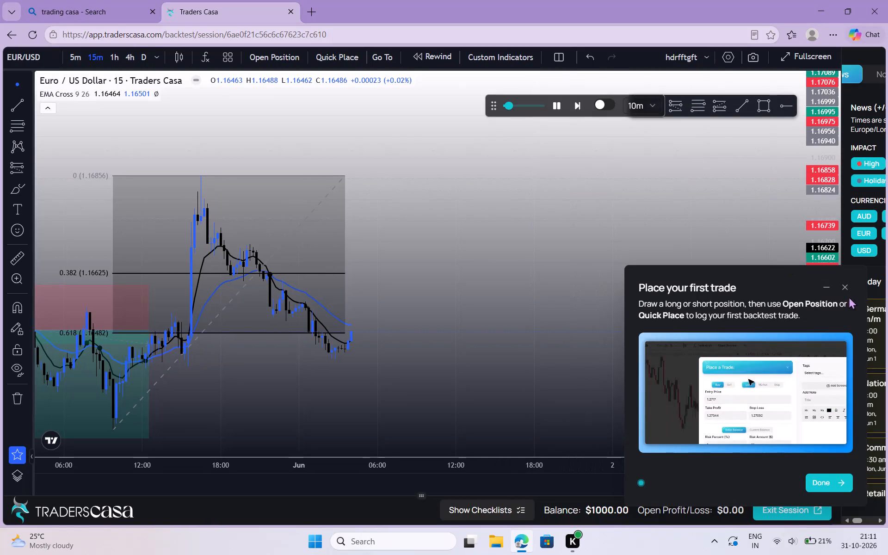
Minimize the tutorial pop-up about placing the first trade.
click(821, 289)
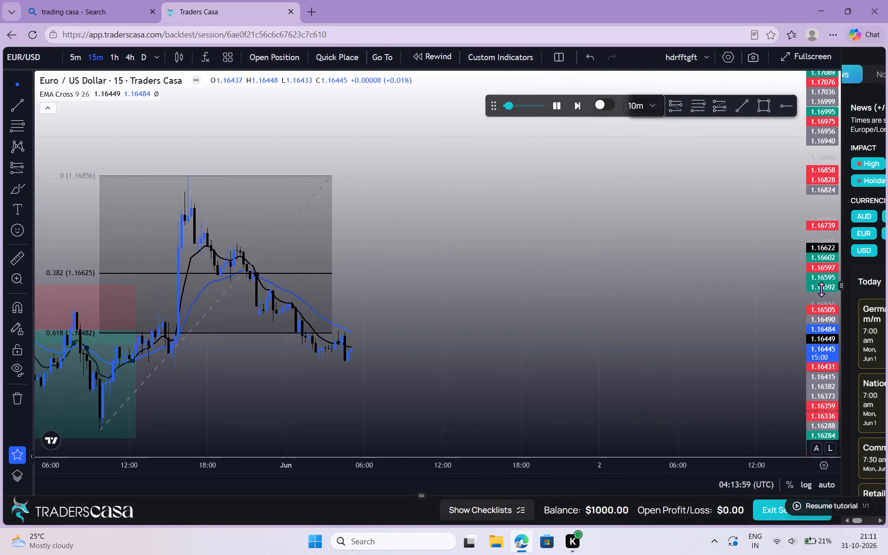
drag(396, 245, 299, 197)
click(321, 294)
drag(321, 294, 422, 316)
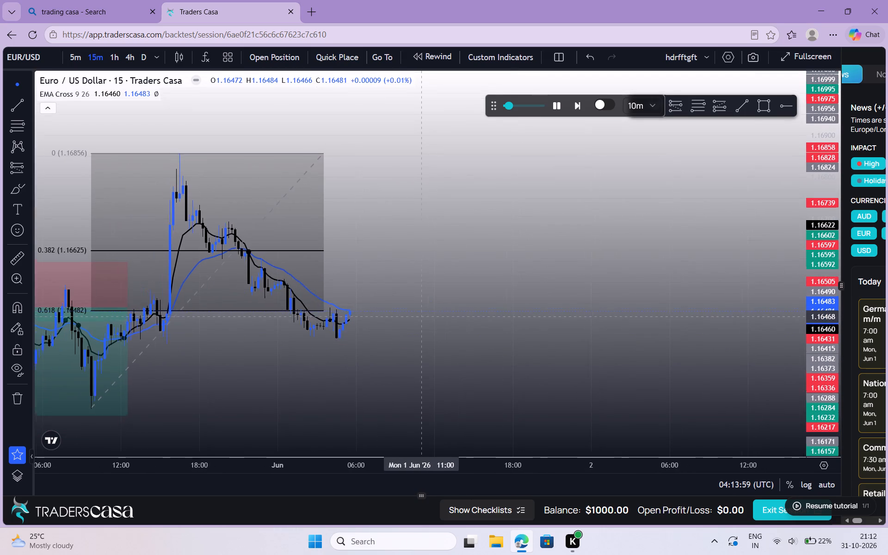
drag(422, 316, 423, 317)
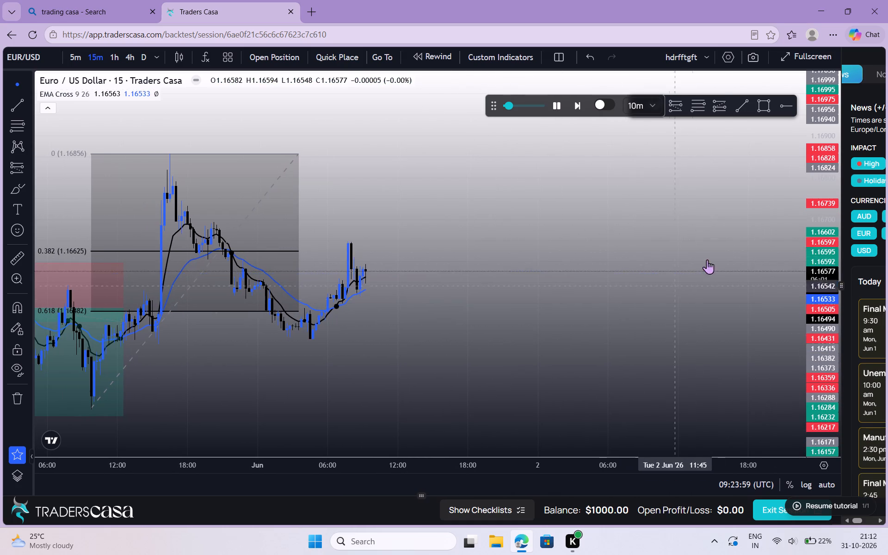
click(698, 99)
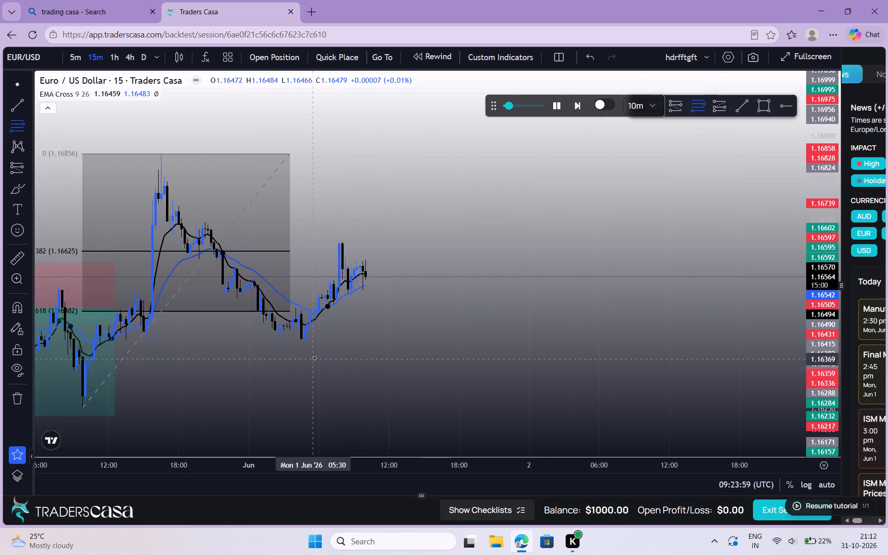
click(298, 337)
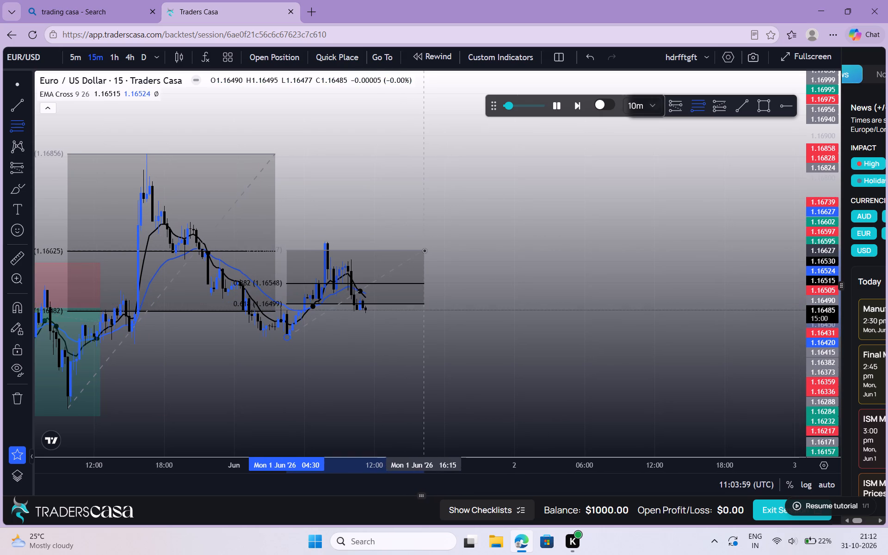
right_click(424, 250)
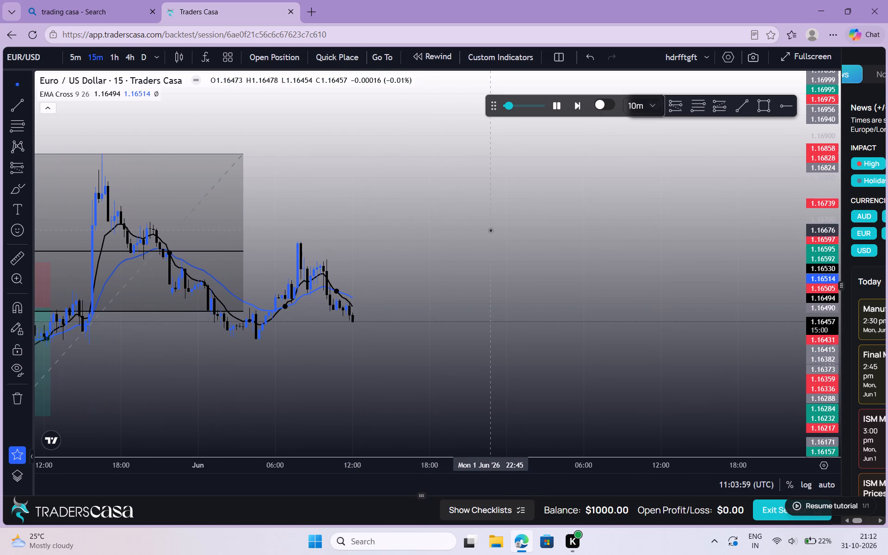
Draw a Fibonacci retracement from the 1 June 07:45 swing high at about 1.16647 down to the low at about 1.16068, extending to 2 June 04:15.
drag(377, 302, 363, 214)
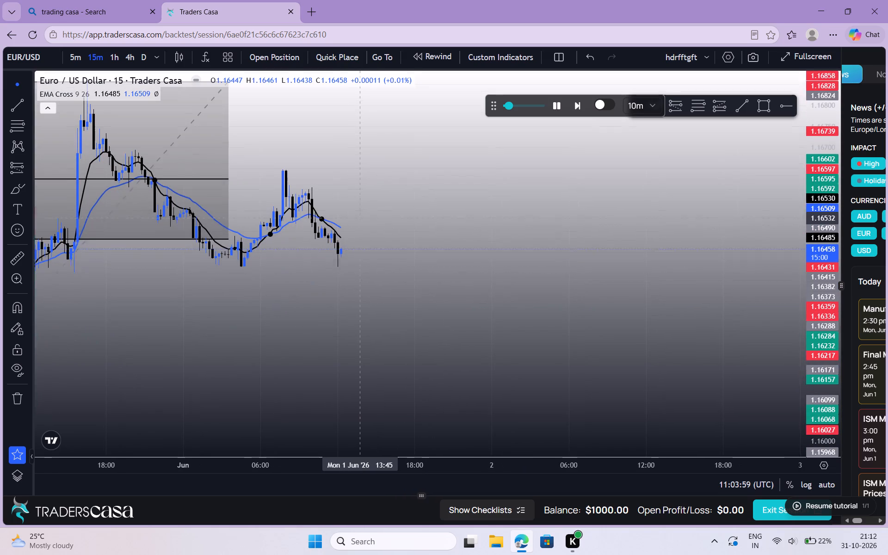
drag(363, 214, 363, 212)
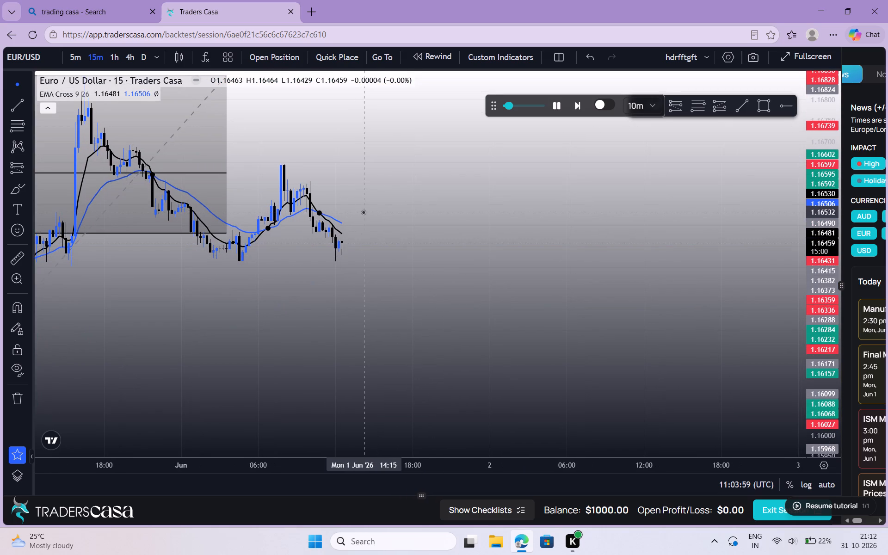
click(339, 240)
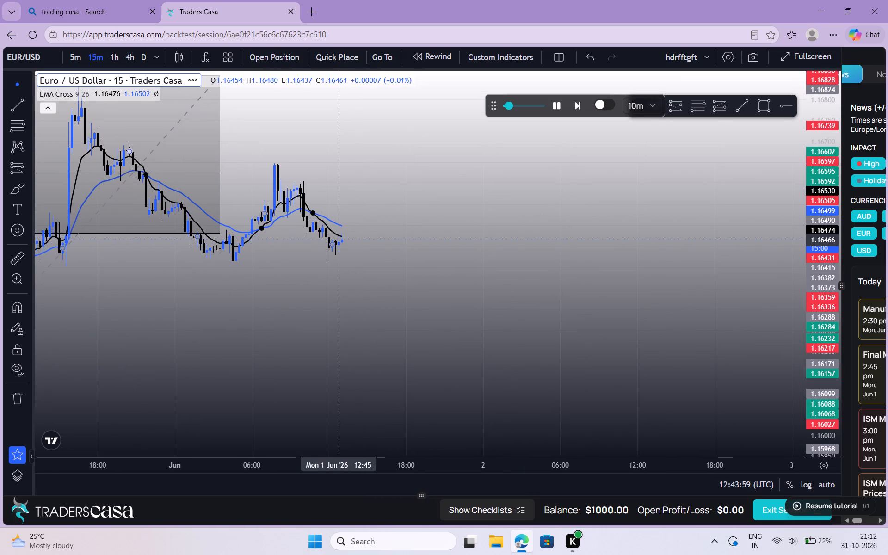
drag(339, 240, 391, 237)
click(341, 292)
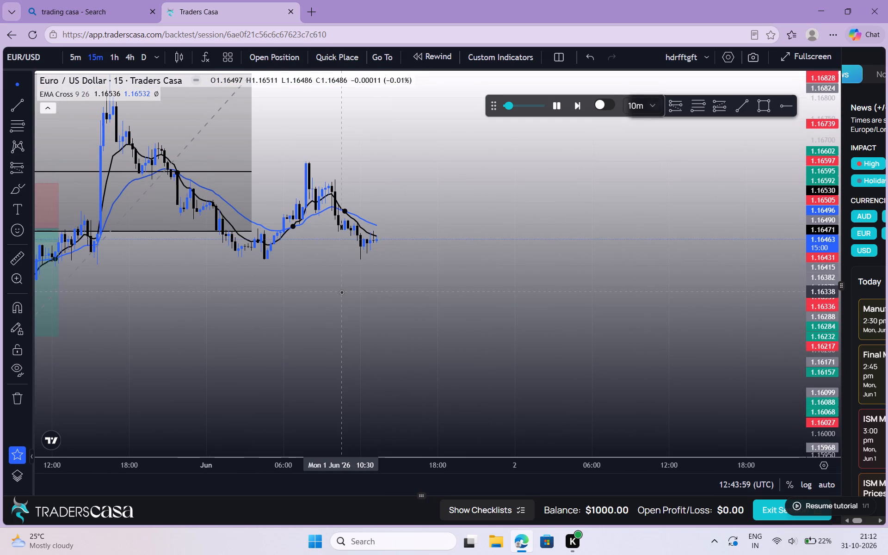
click(312, 267)
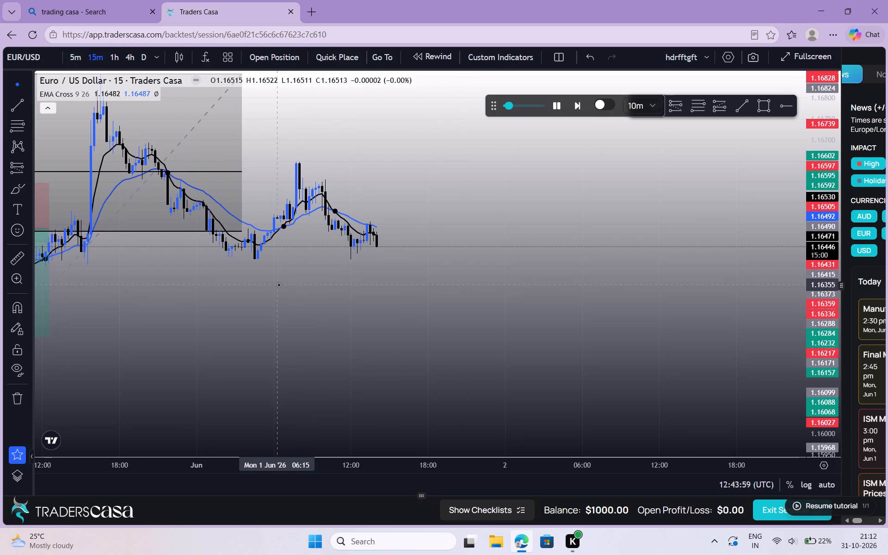
drag(278, 284, 223, 326)
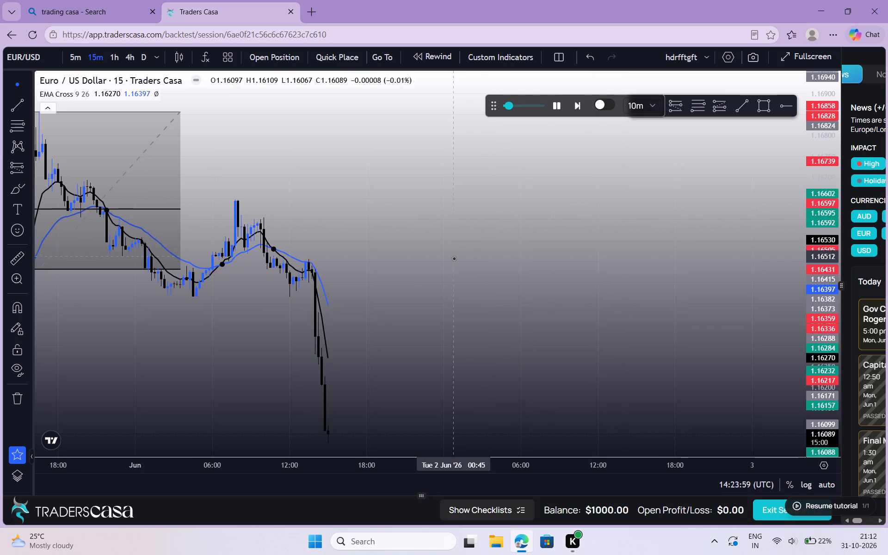
drag(454, 258, 400, 137)
drag(360, 214, 460, 263)
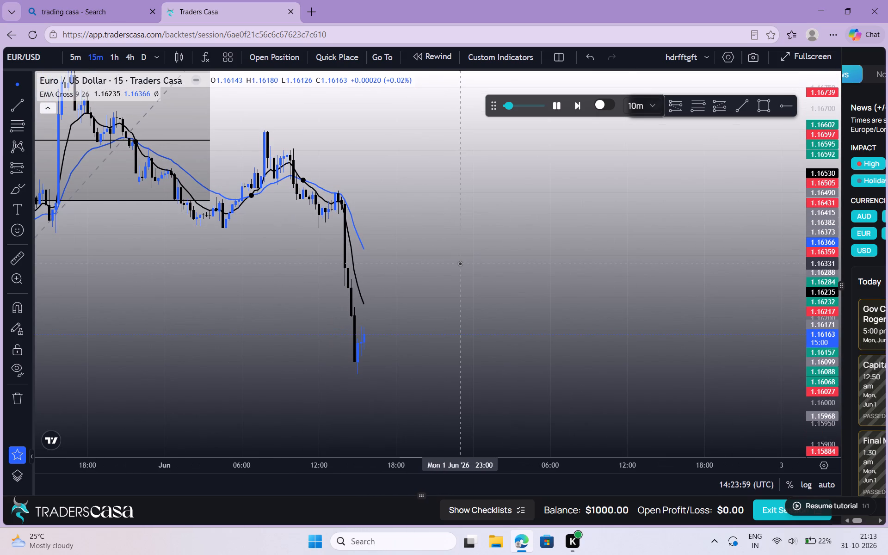
click(697, 101)
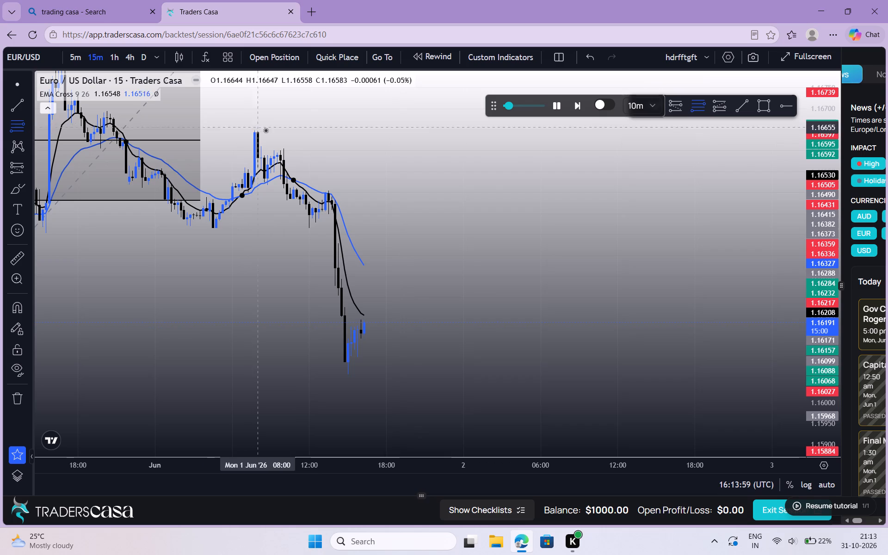
drag(252, 131, 483, 390)
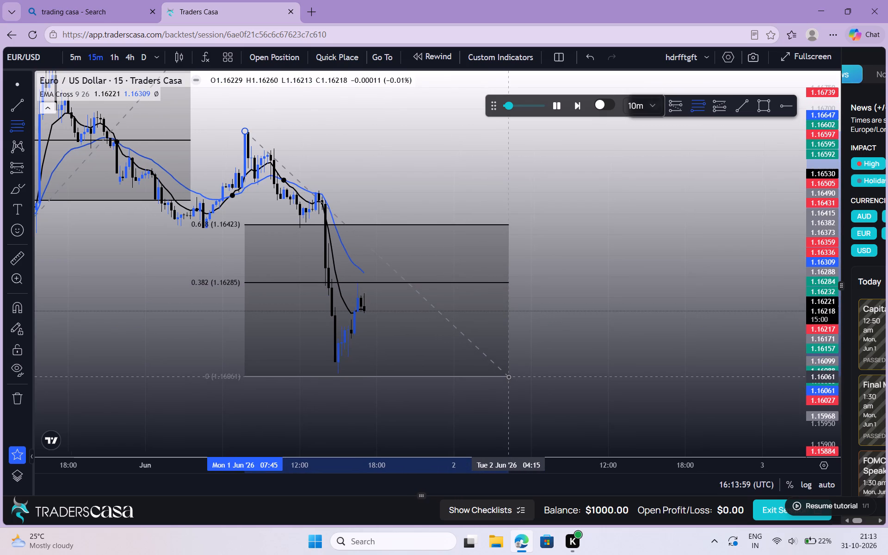
click(509, 374)
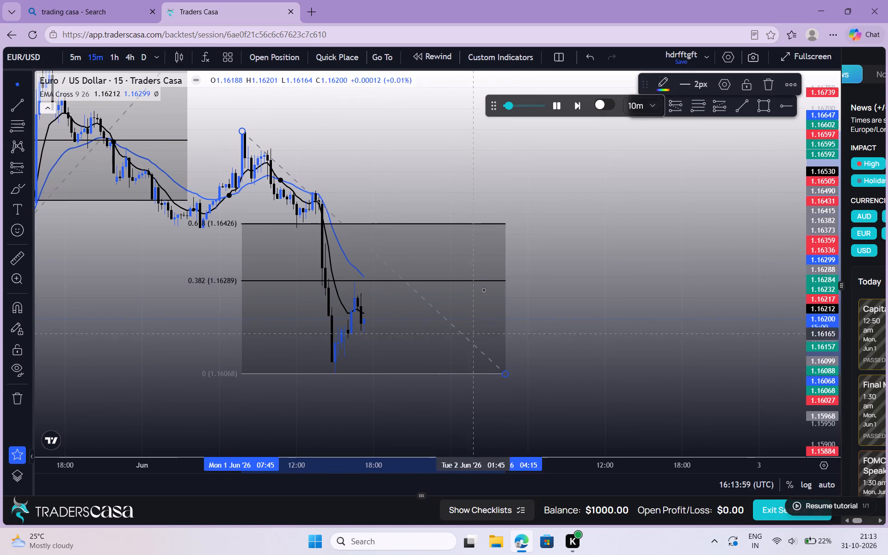
click(573, 284)
double_click(571, 285)
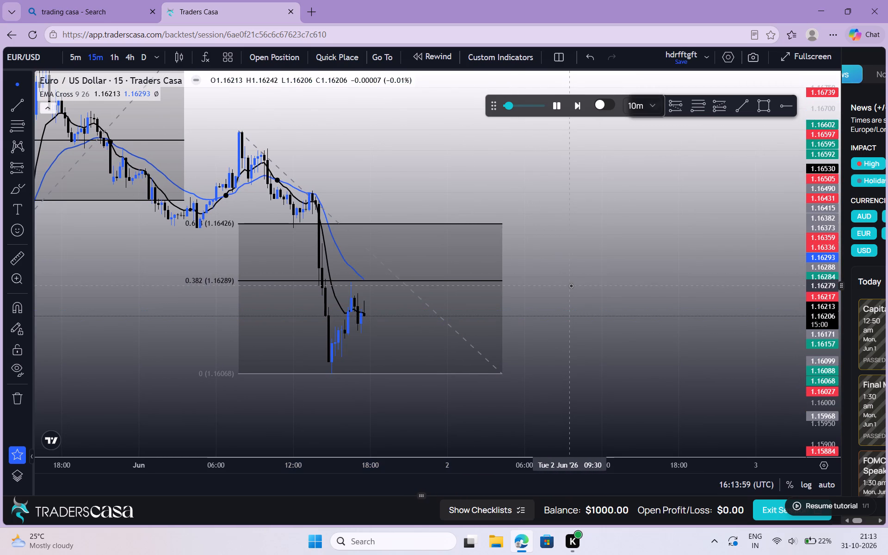
click(571, 285)
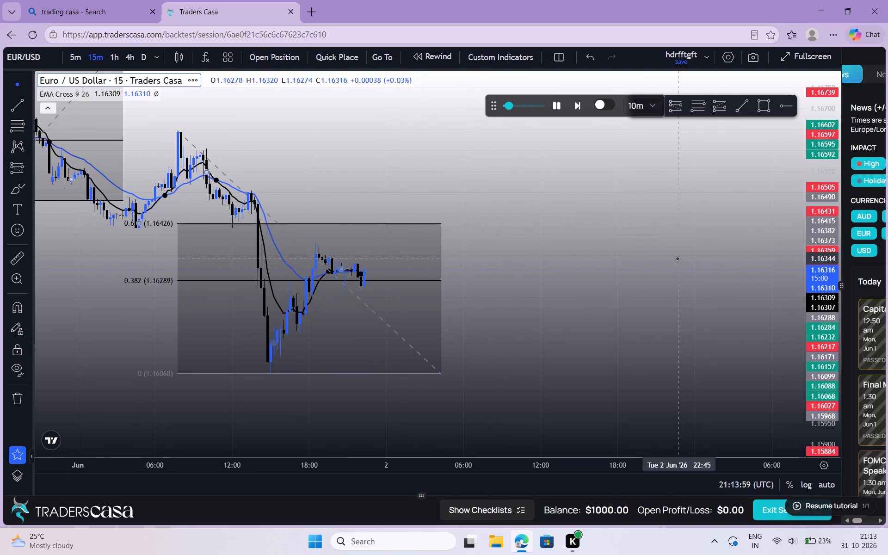
Place a short position at 2 June 00:00 with entry about 1.16294, extending its target to about 1.16071 near the Fibonacci 0 level.
click(678, 105)
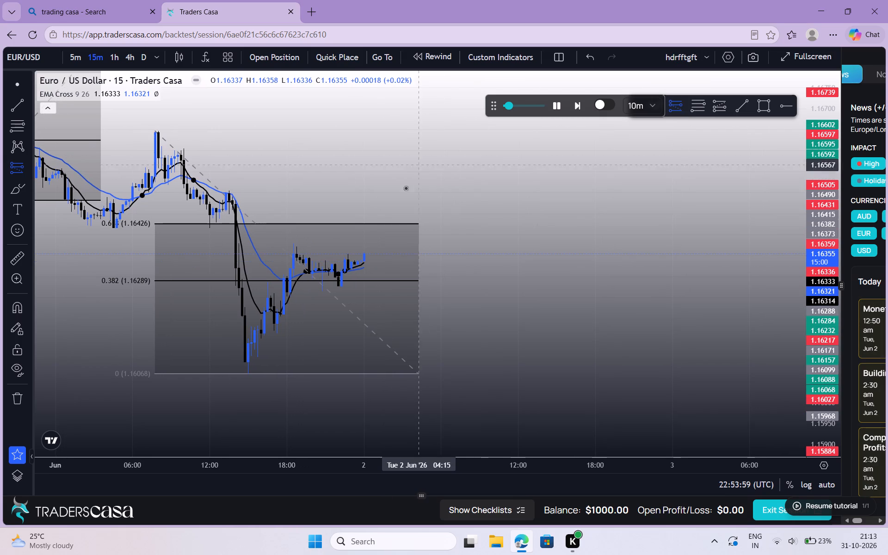
click(360, 279)
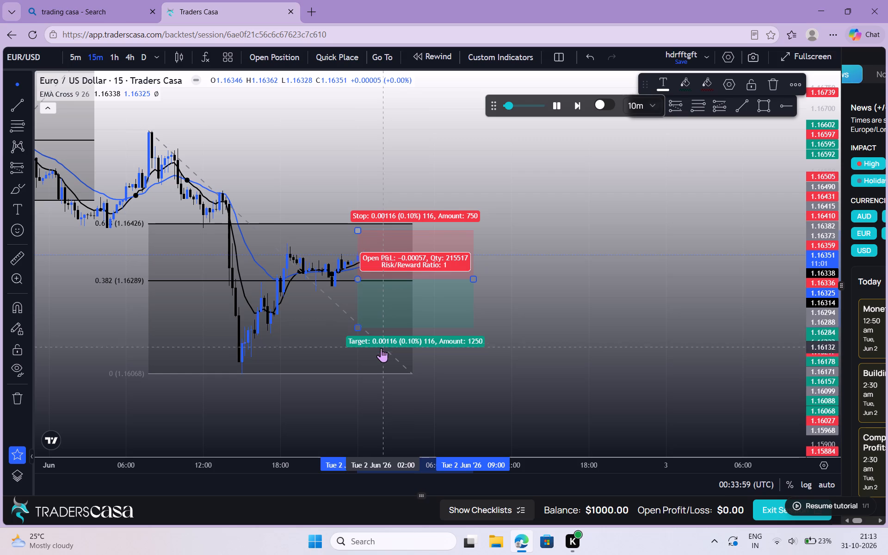
drag(355, 324, 354, 370)
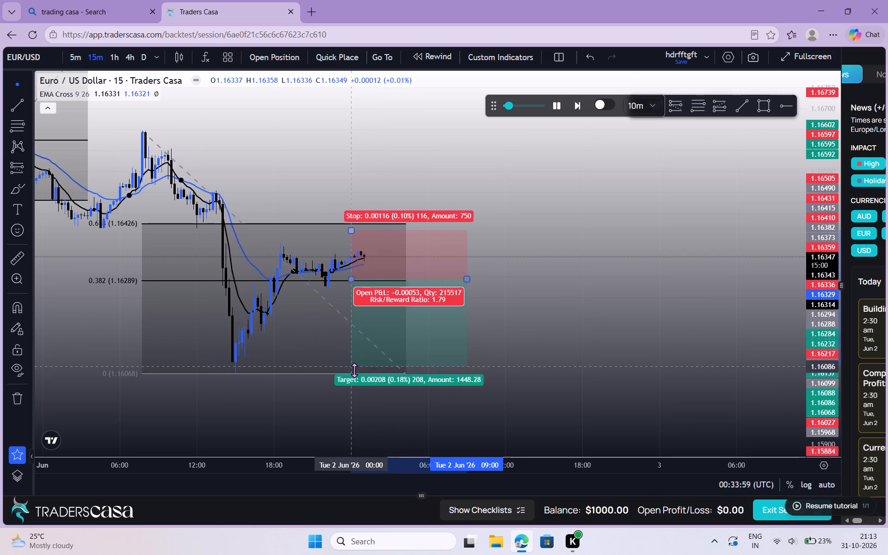
drag(354, 370, 355, 372)
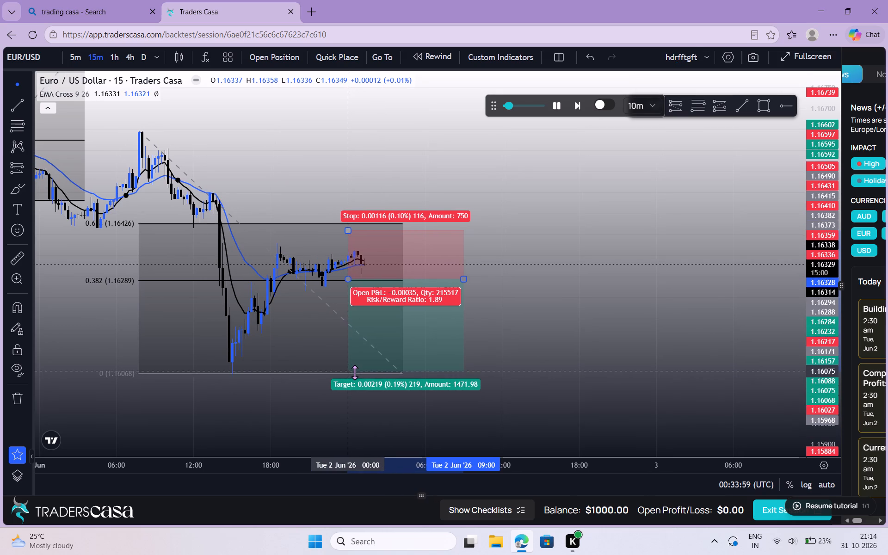
drag(355, 372, 355, 373)
click(355, 373)
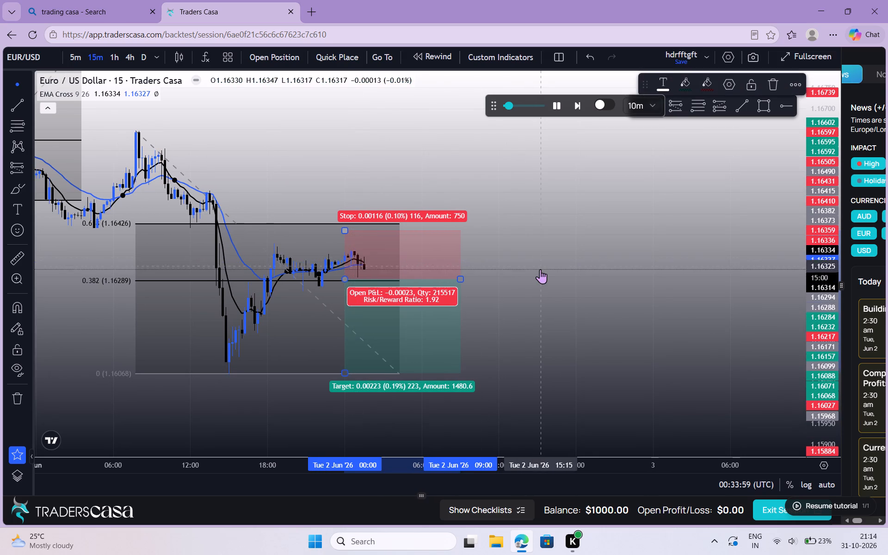
click(540, 269)
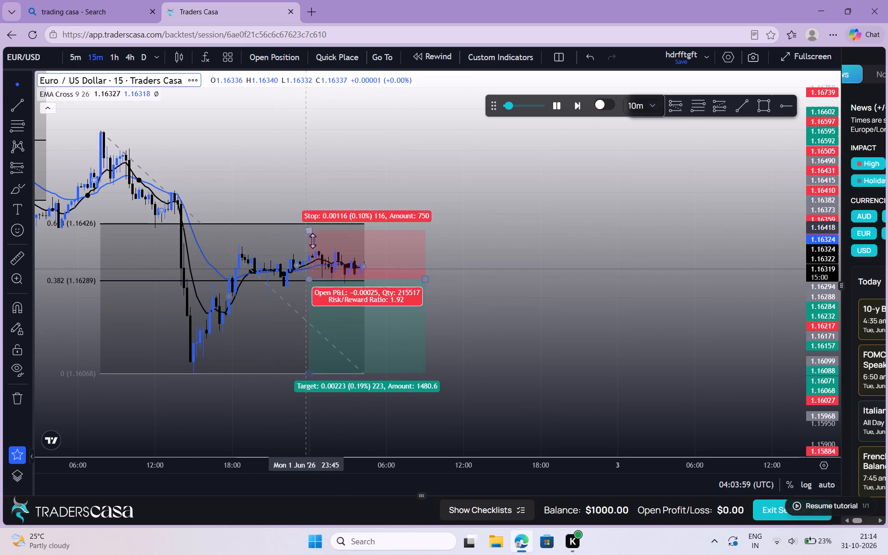
Raise the short position's stop to about 1.16429, near the 0.618 Fibonacci level.
drag(305, 231, 297, 222)
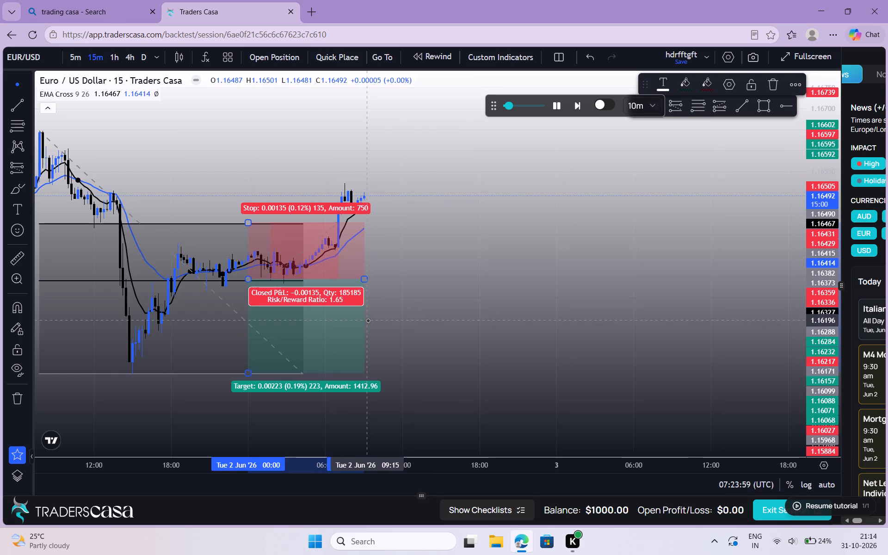
double_click(368, 320)
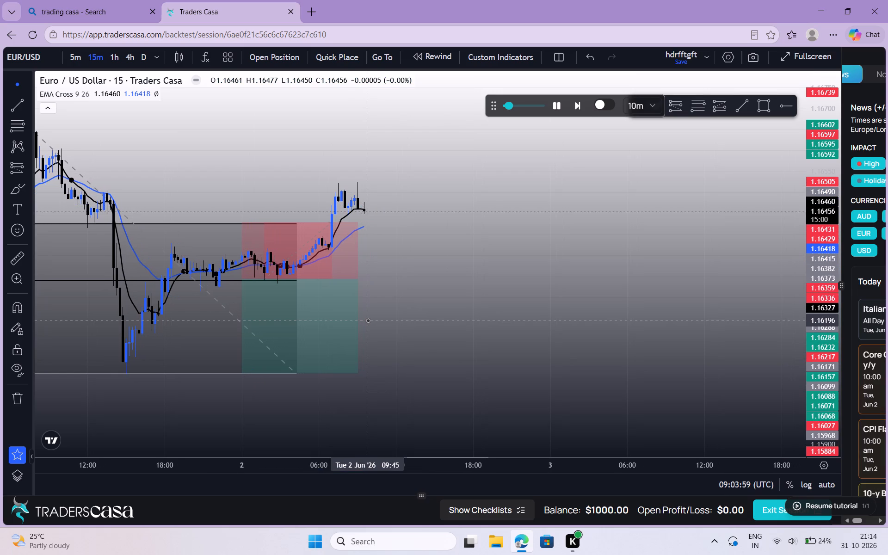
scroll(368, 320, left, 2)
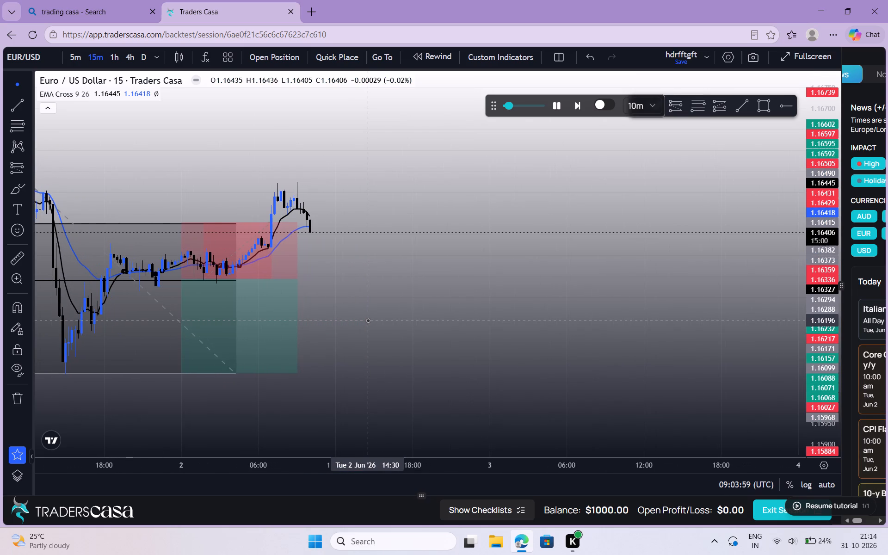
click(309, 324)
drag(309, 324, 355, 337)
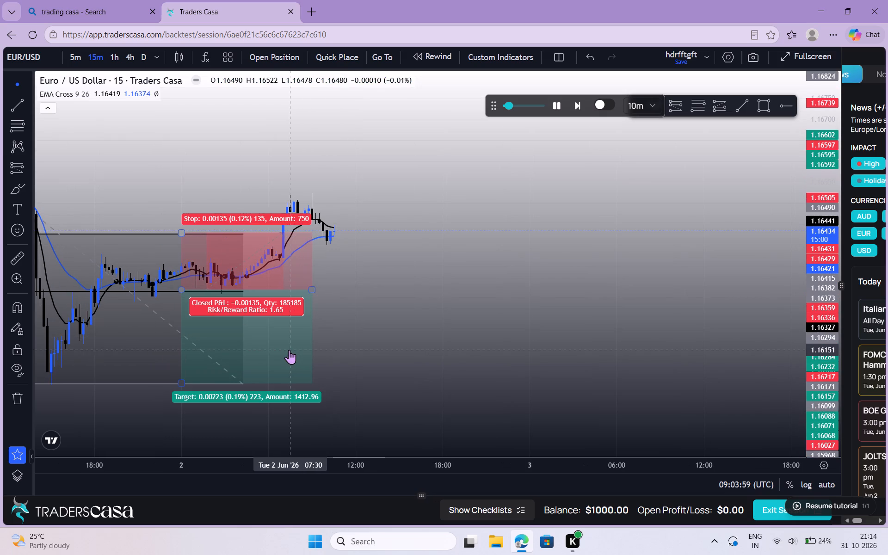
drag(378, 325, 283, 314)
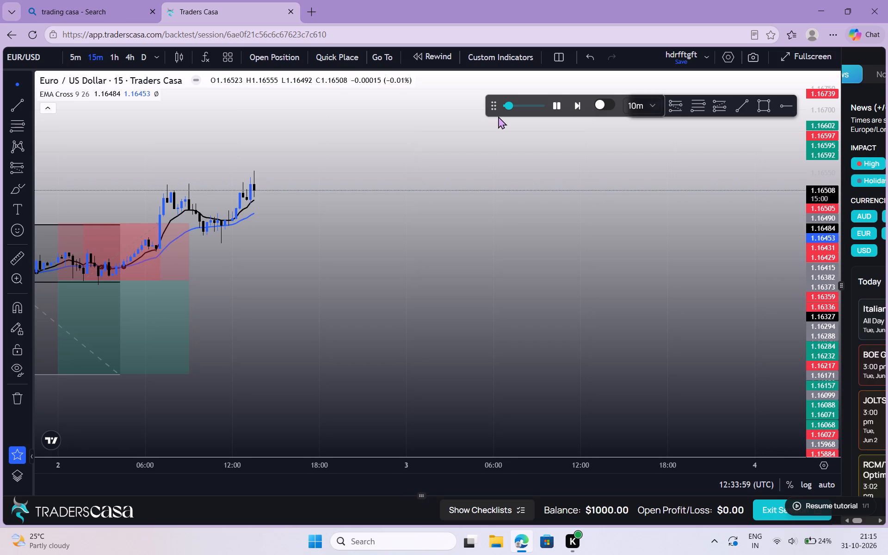
Move the replay control bar clear of the favourite drawing tools bar.
drag(493, 105, 437, 93)
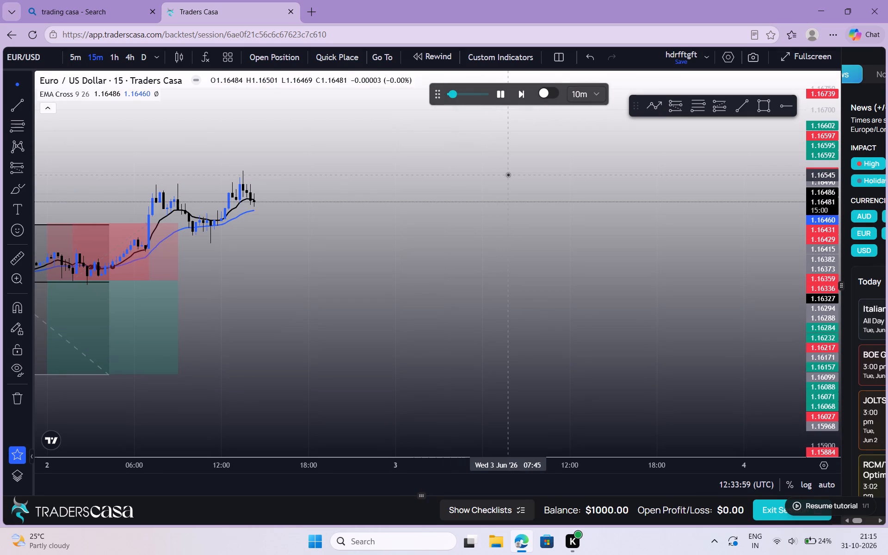
double_click(508, 174)
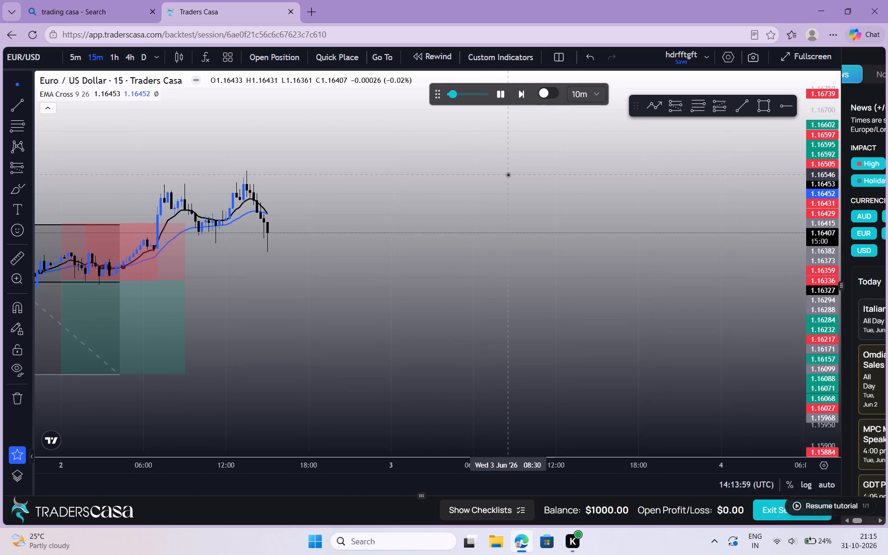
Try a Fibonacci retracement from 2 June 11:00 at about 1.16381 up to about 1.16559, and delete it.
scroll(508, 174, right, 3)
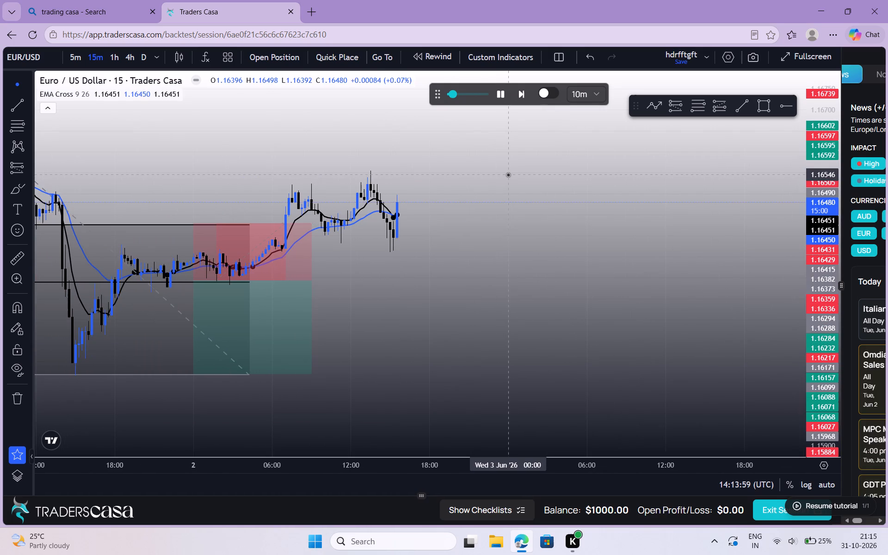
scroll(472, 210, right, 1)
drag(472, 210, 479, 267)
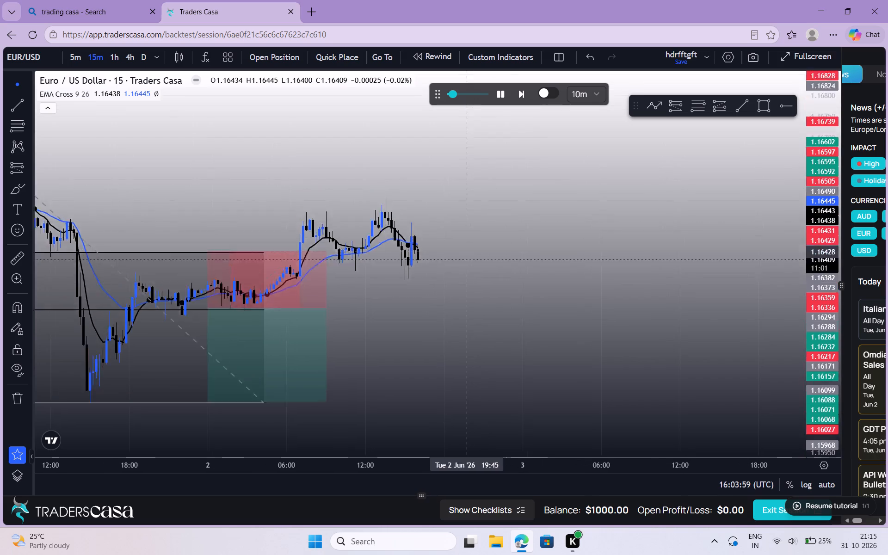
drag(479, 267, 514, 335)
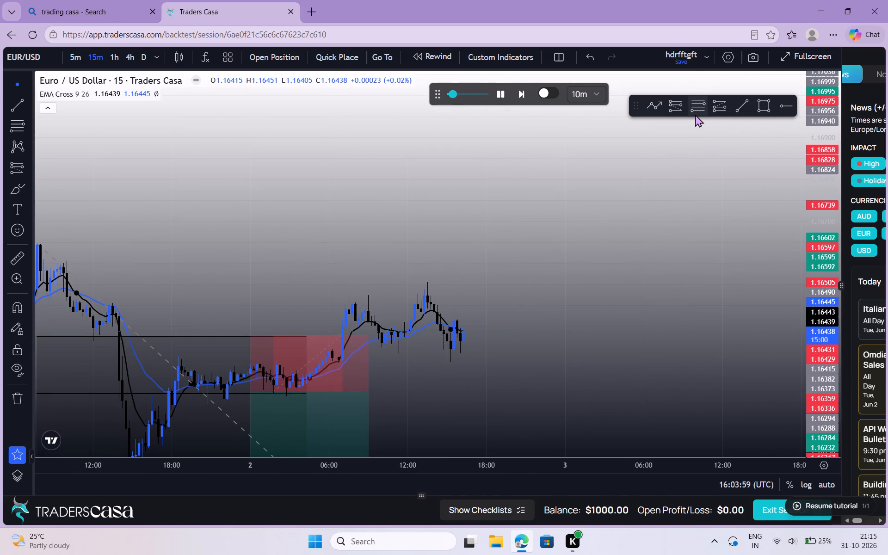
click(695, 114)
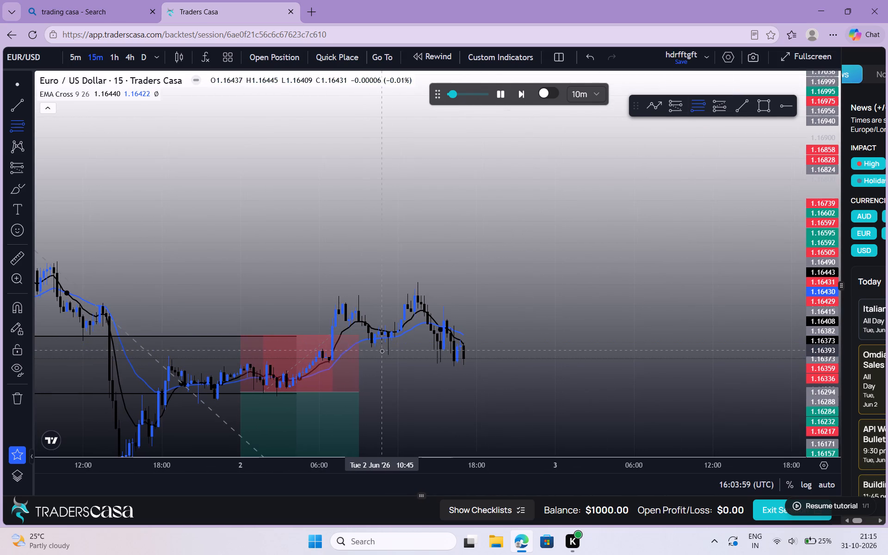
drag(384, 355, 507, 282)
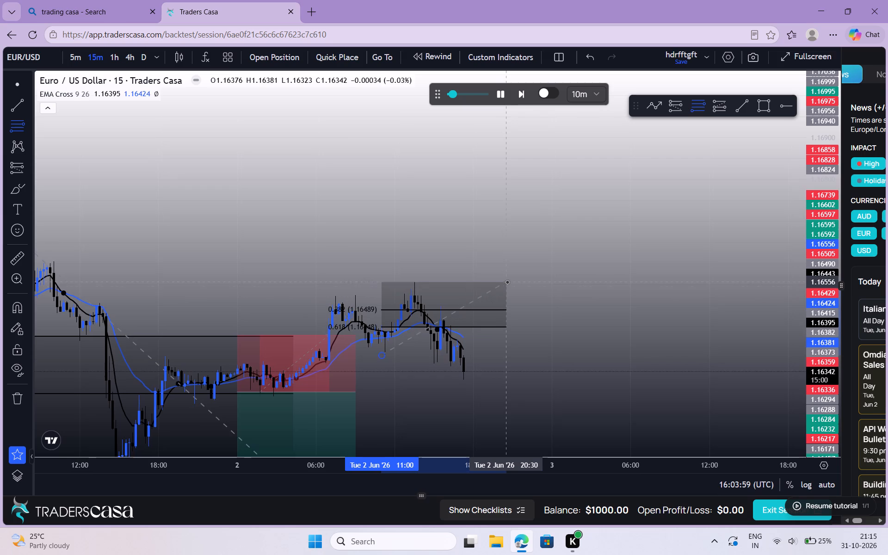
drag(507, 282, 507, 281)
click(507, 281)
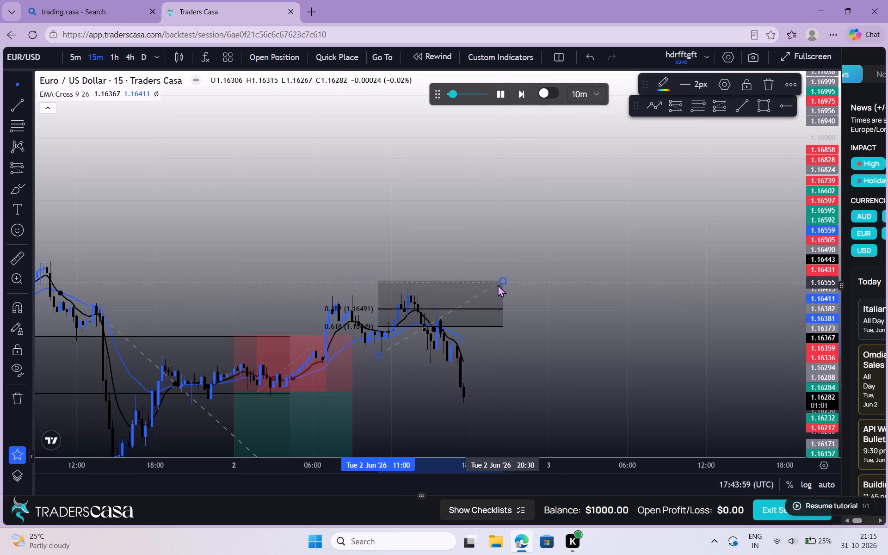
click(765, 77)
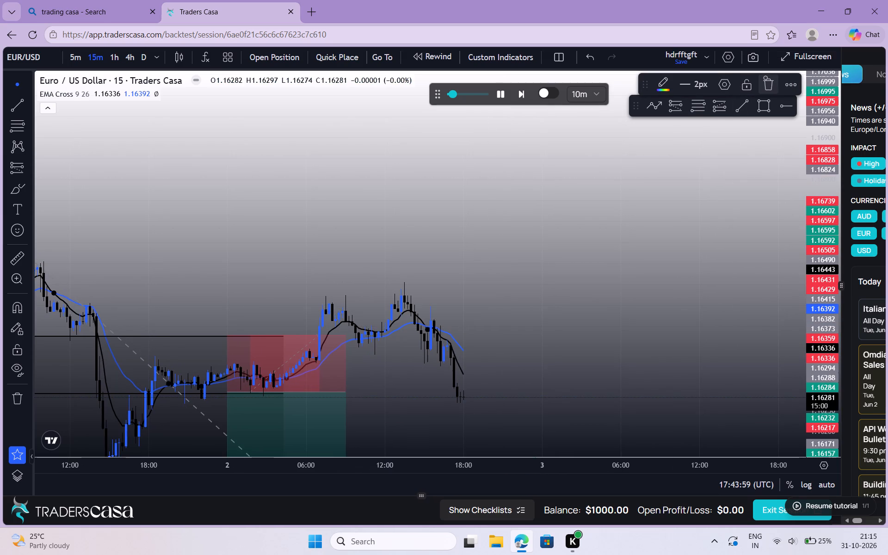
Draw a Fibonacci retracement from the 2 June 13:30 swing high at about 1.16559 down to about 1.16137, extending to 3 June 06:45.
drag(686, 166, 699, 103)
drag(621, 225, 558, 178)
drag(529, 247, 596, 218)
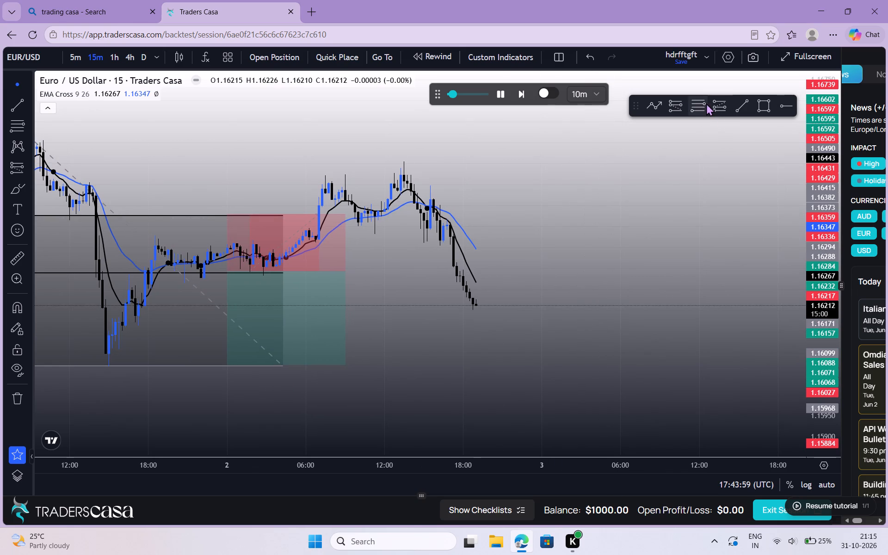
click(702, 103)
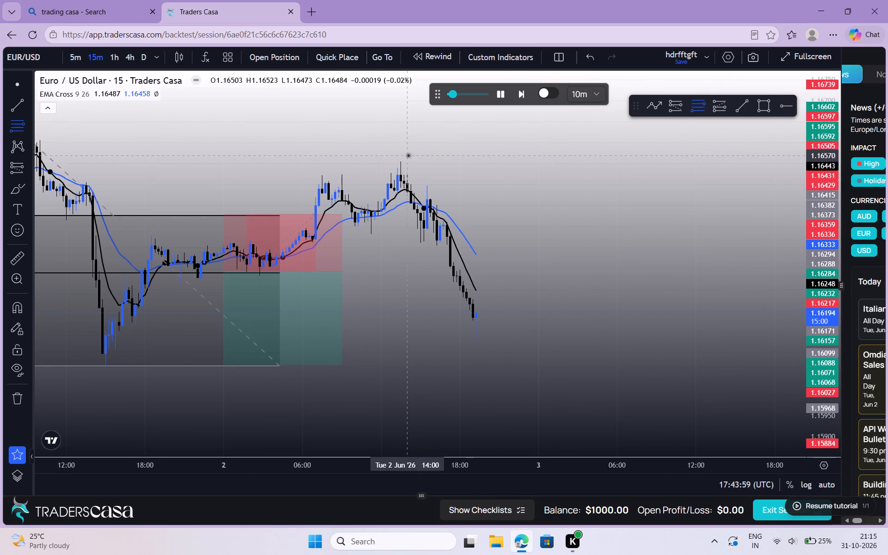
click(397, 160)
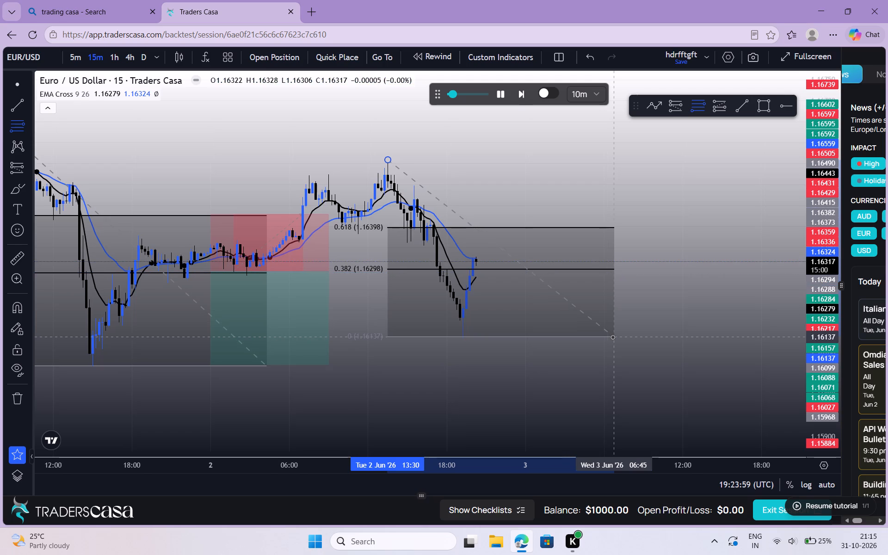
click(612, 337)
click(697, 331)
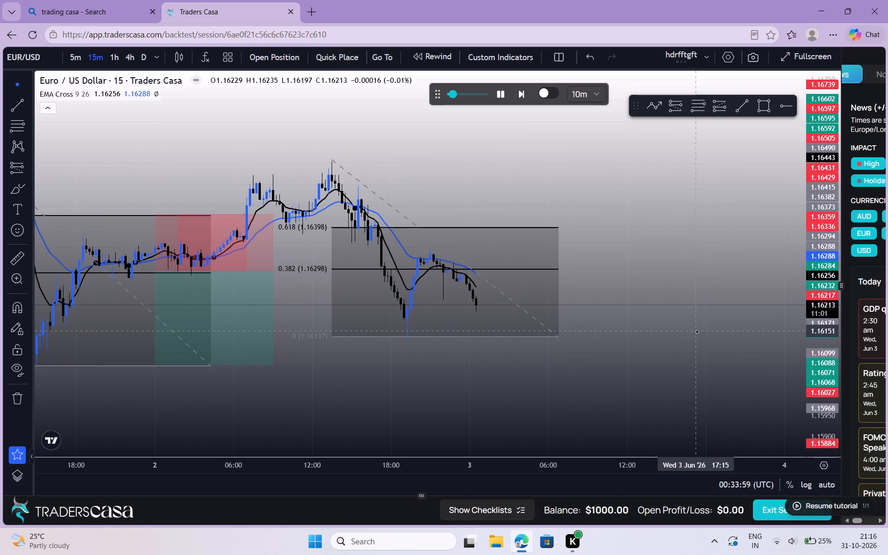
Place a short position at 2 June 21:30 with entry about 1.16333, extending its target to about 1.16133 near the Fibonacci 0 level.
click(681, 100)
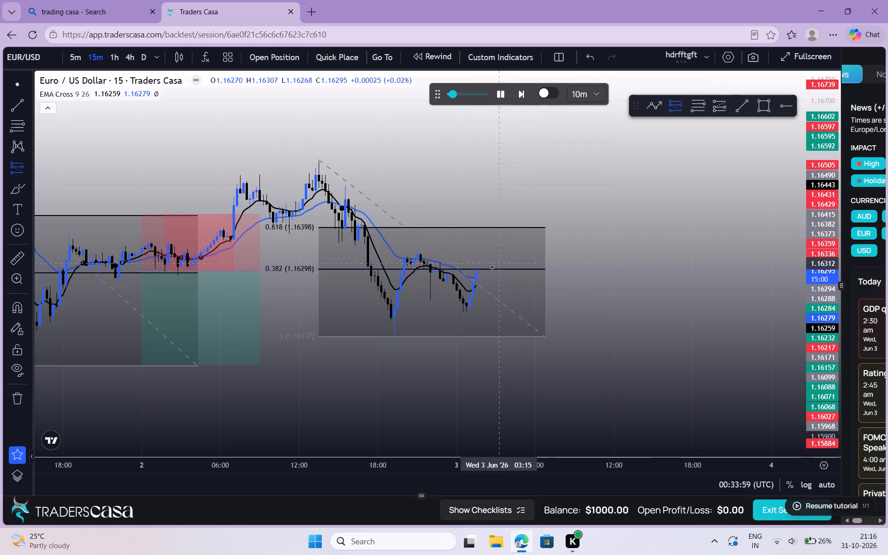
click(420, 255)
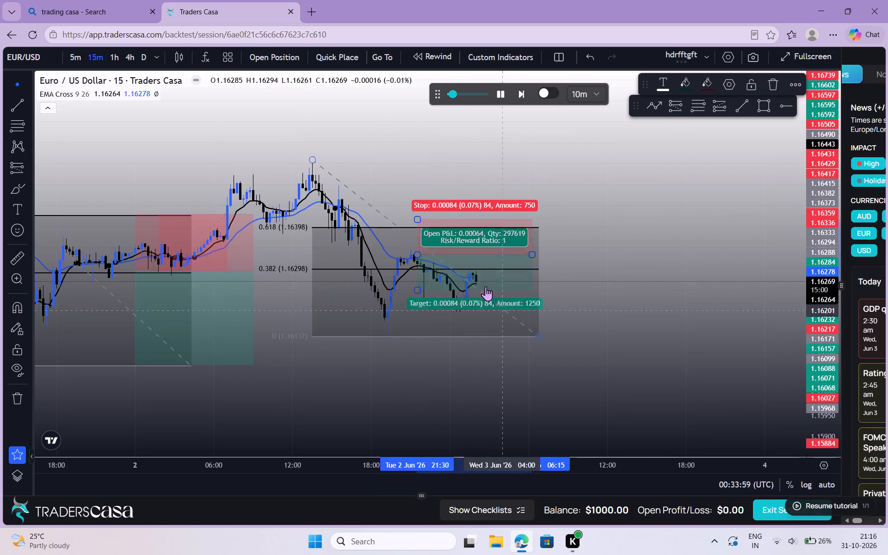
drag(417, 290, 437, 330)
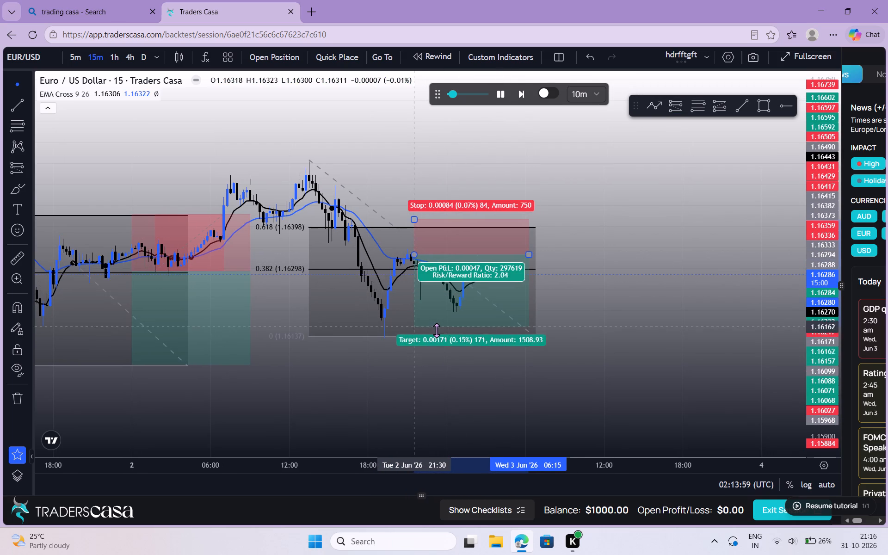
drag(437, 330, 453, 346)
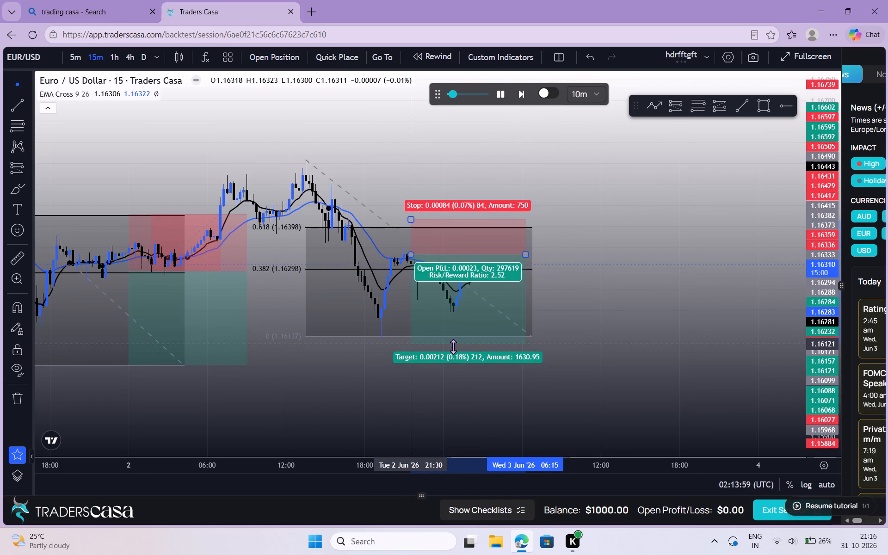
drag(453, 346, 450, 339)
click(450, 339)
click(653, 328)
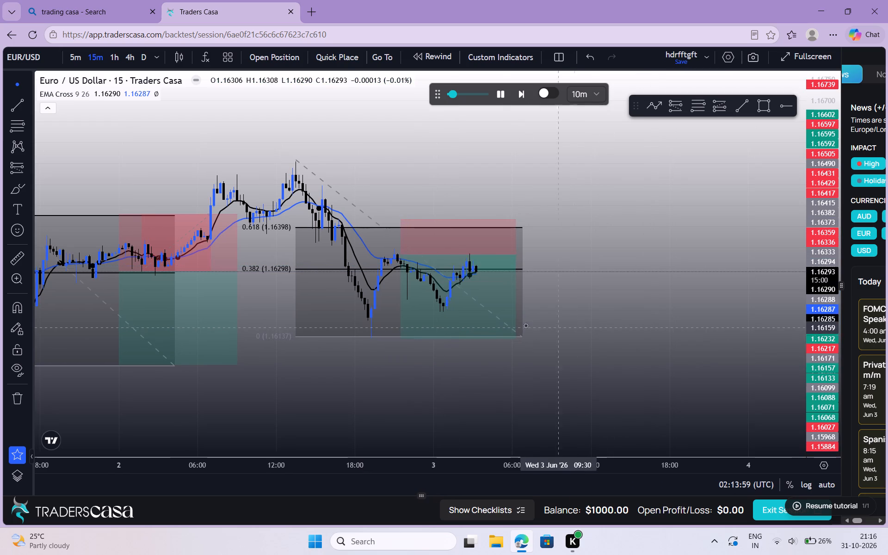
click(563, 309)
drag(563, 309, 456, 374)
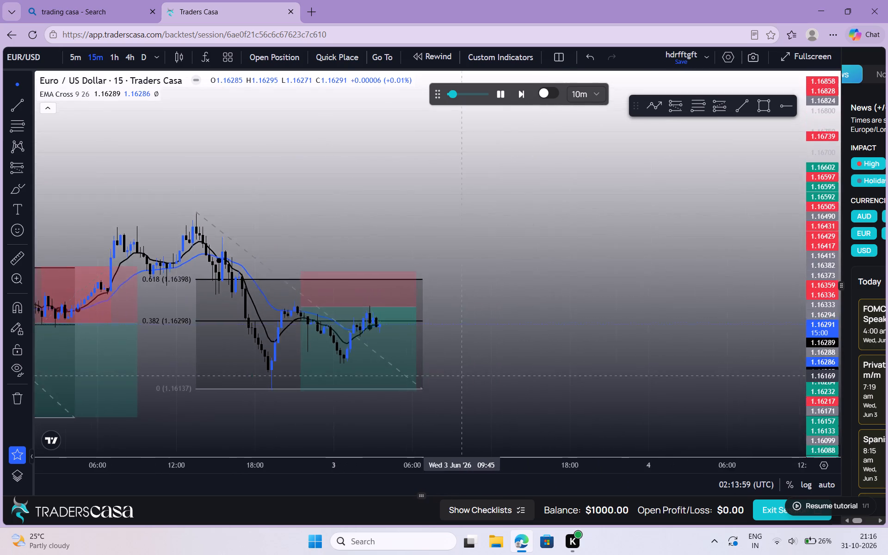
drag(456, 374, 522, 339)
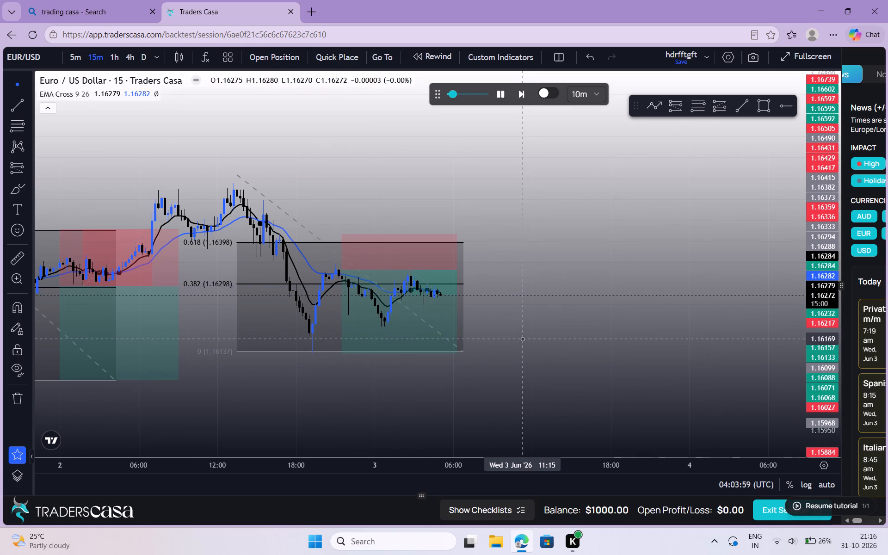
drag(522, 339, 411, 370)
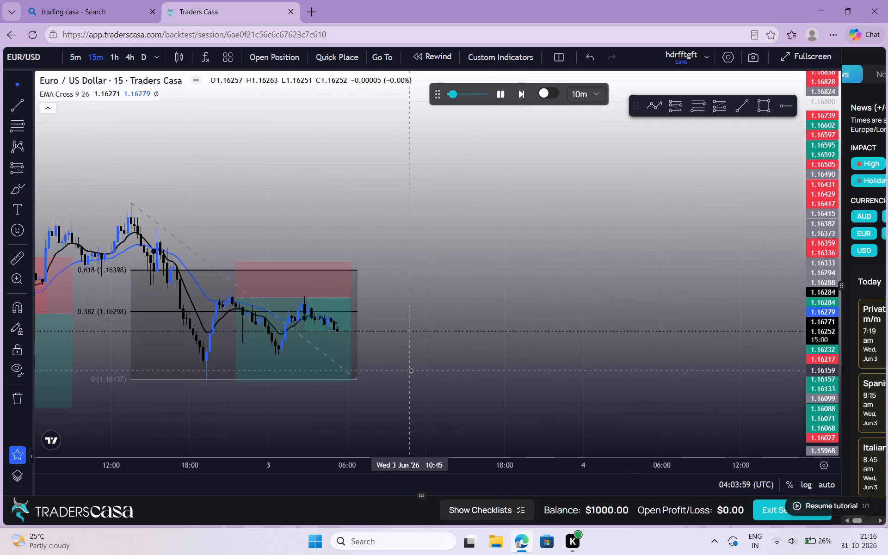
Set the EMA Cross indicator's long length to 30.
click(80, 94)
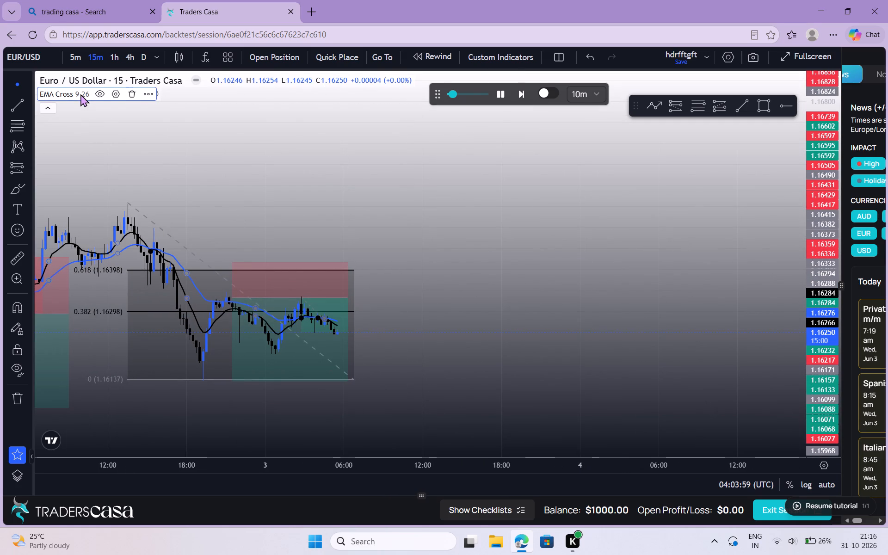
click(117, 93)
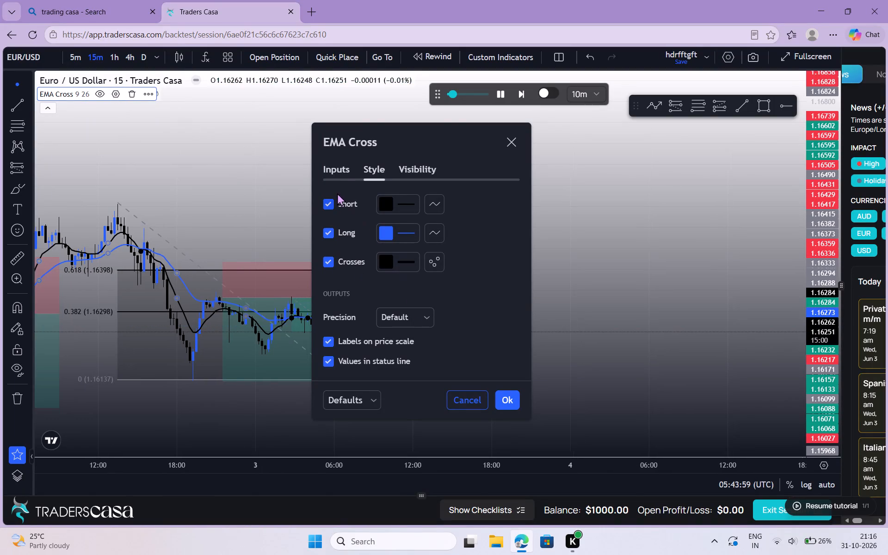
click(335, 173)
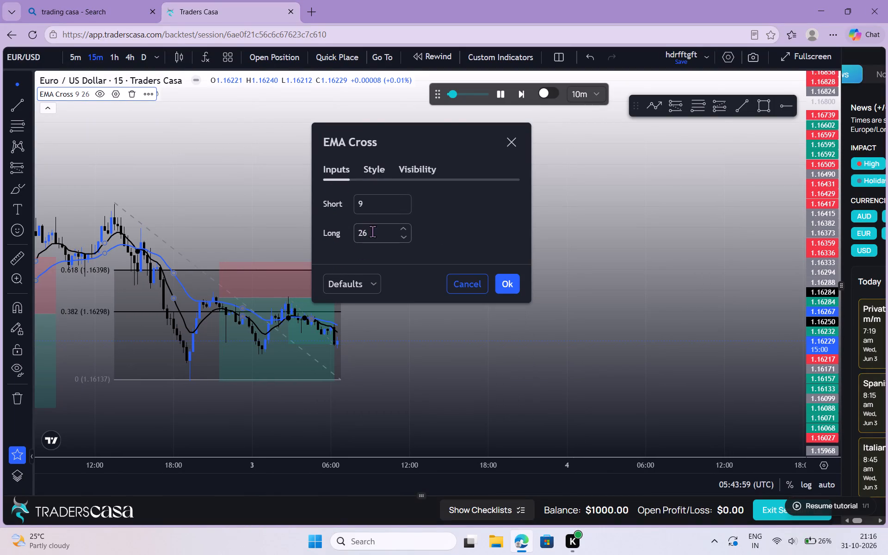
click(378, 230)
key(BackSpace)
key(BackSpace)
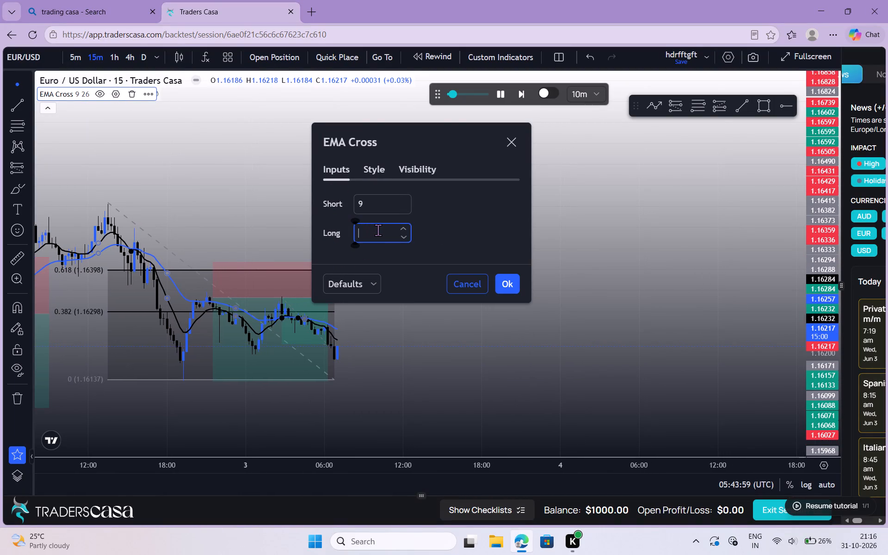
text(30)
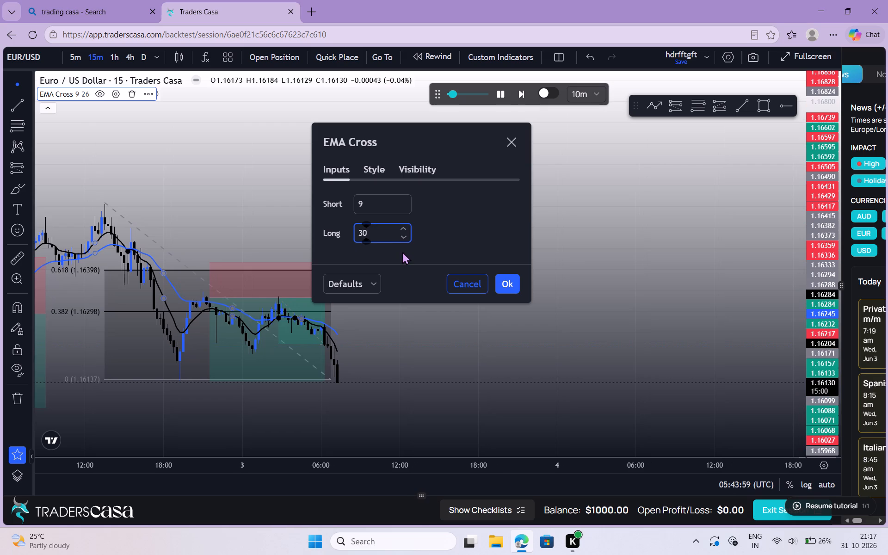
click(514, 281)
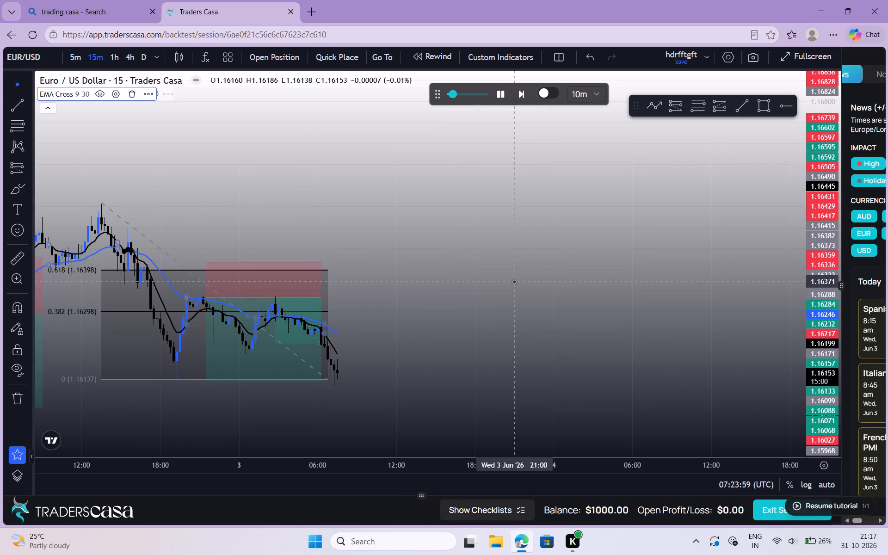
Follow the replayed candles through 3 June, examining price action against the short setup's target and the EMA lines.
drag(431, 342, 481, 324)
drag(481, 324, 524, 281)
drag(528, 308, 599, 319)
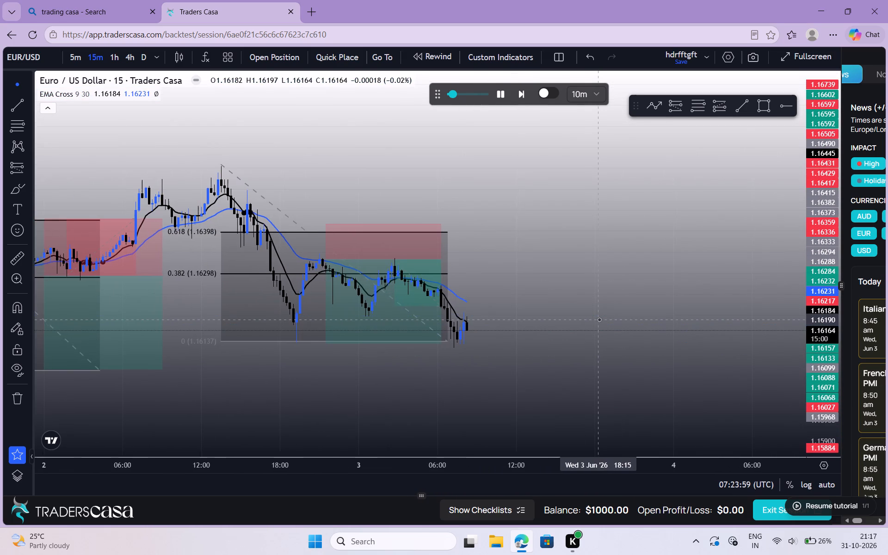
drag(494, 349, 532, 329)
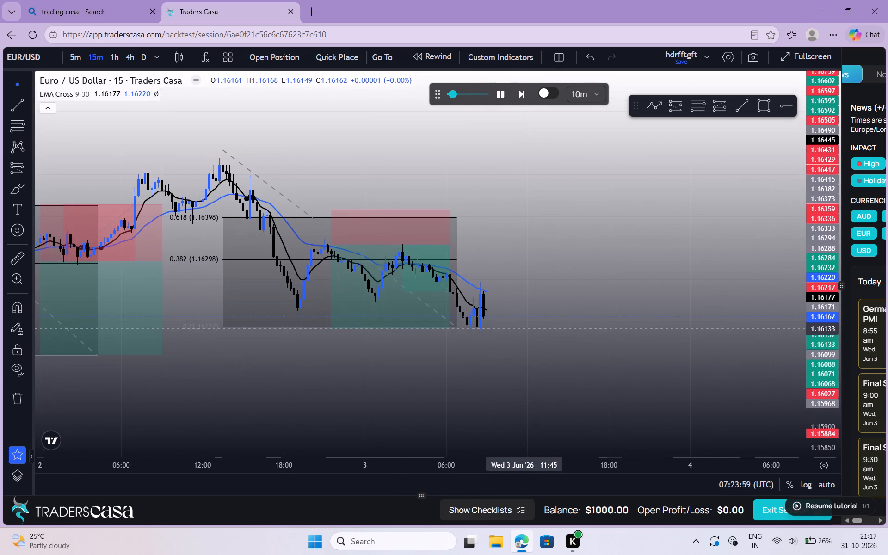
drag(532, 329, 529, 341)
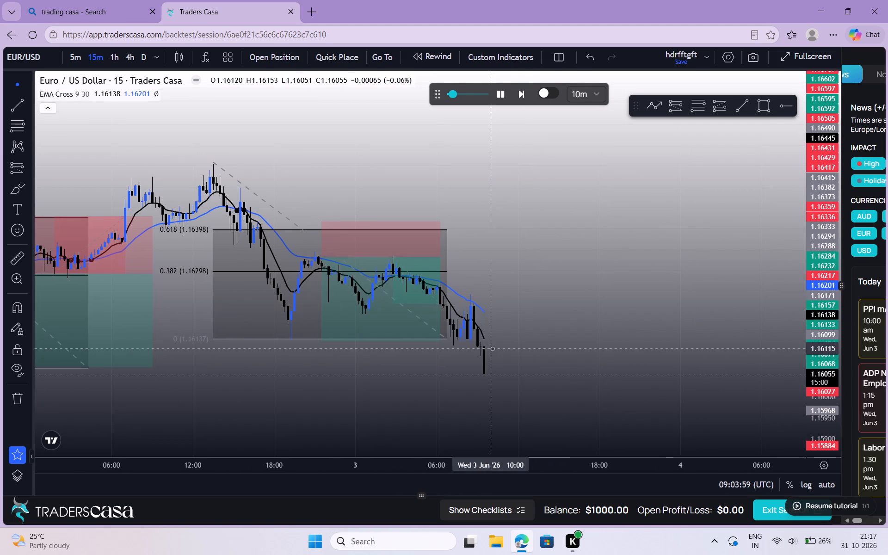
drag(492, 348, 417, 246)
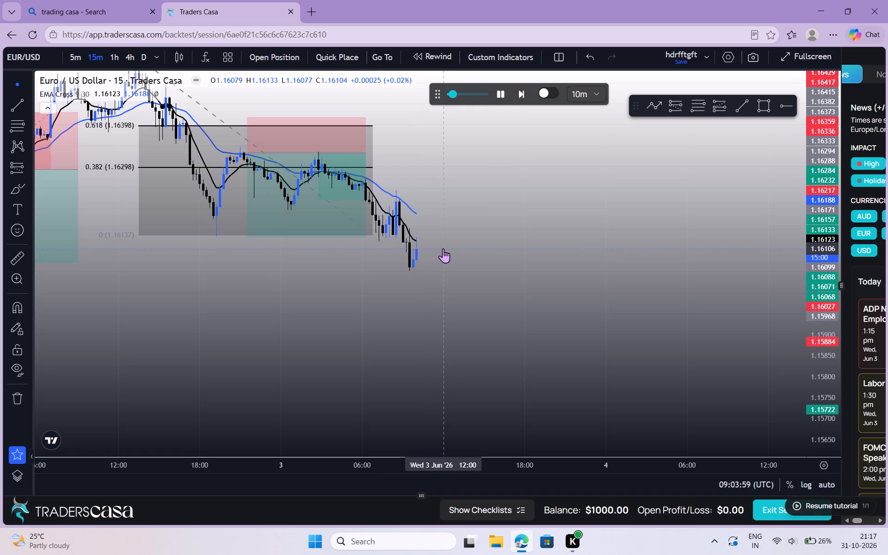
drag(464, 265, 422, 280)
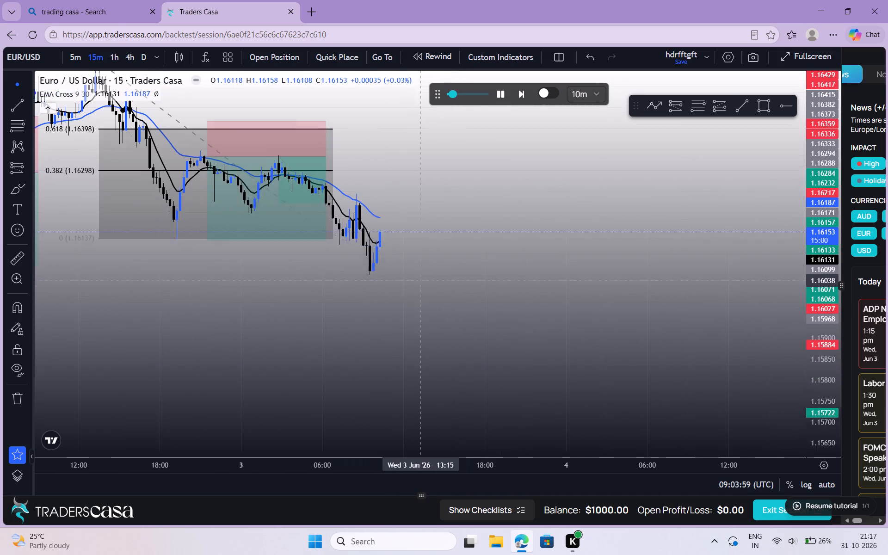
drag(422, 280, 426, 296)
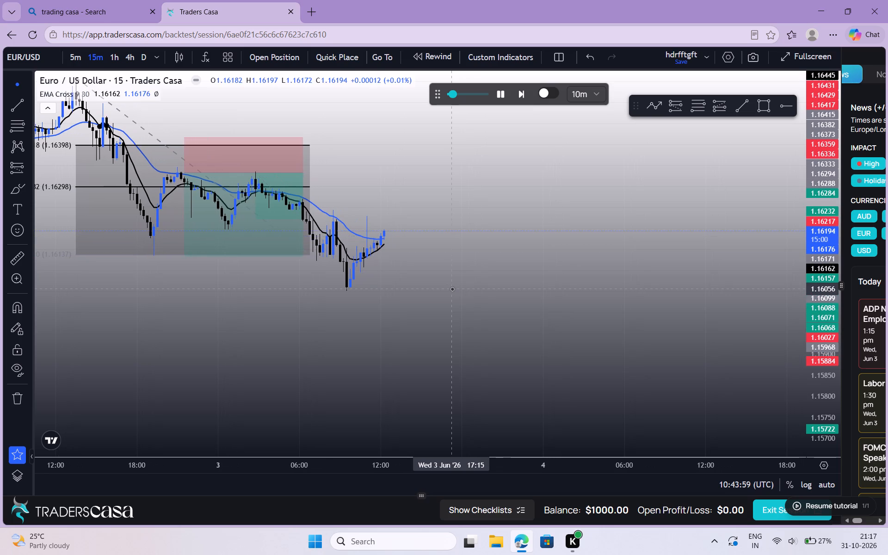
drag(452, 289, 426, 360)
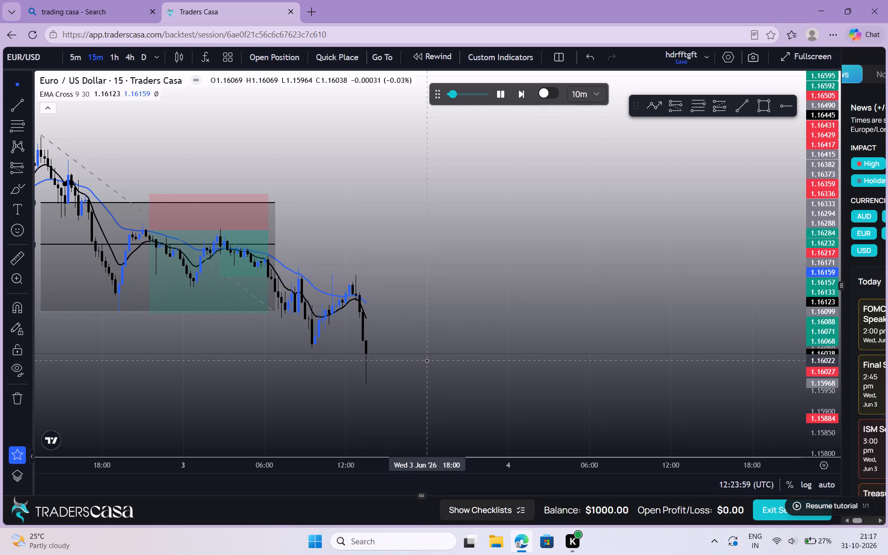
drag(426, 360, 331, 307)
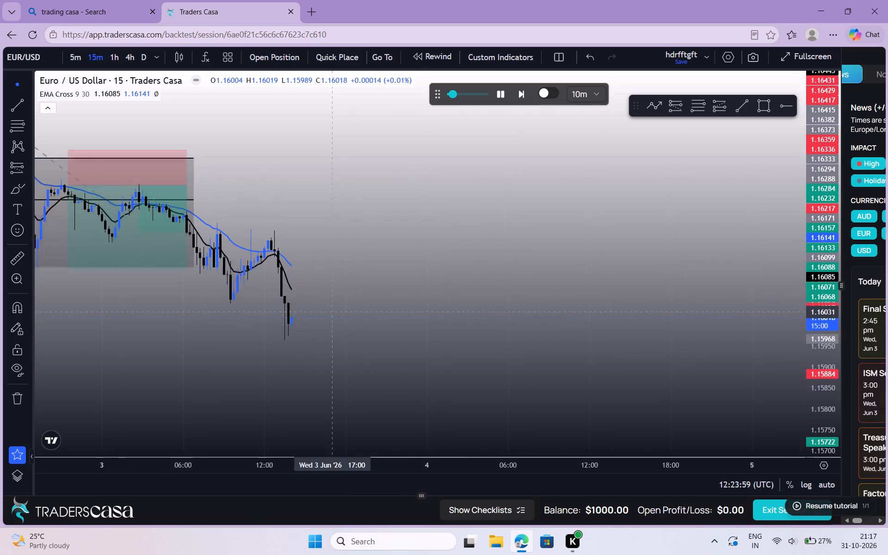
drag(331, 307, 323, 293)
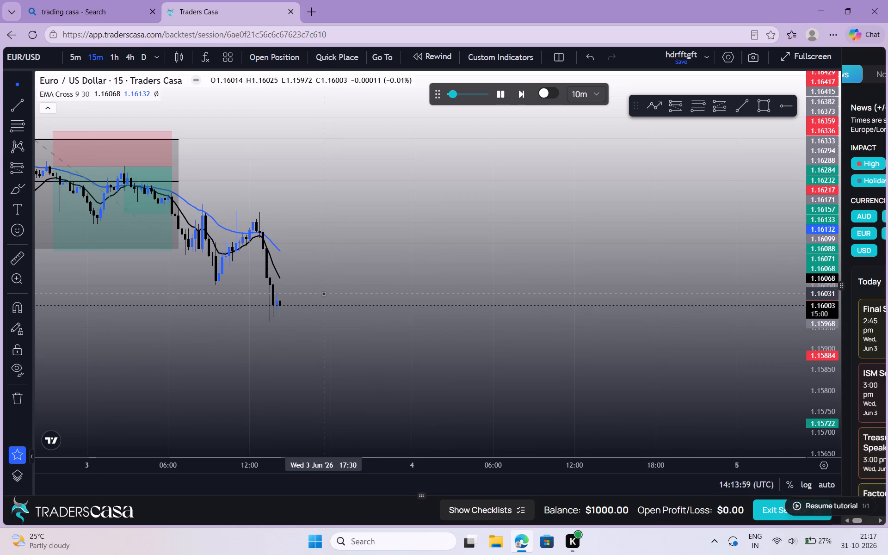
drag(323, 293, 283, 305)
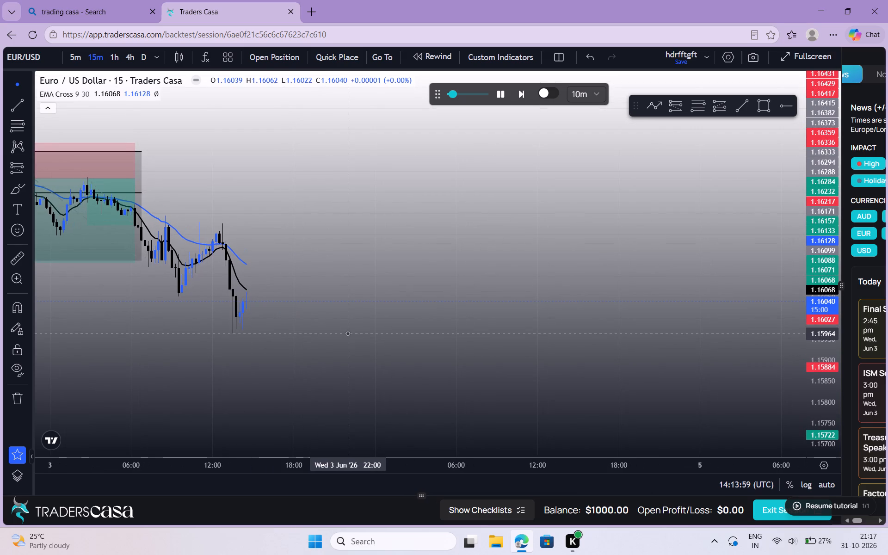
Draw a Fibonacci retracement from the 2 June 21:00 swing high at about 1.16345 down to about 1.15957, extending to 4 June 06:45.
drag(265, 315, 326, 332)
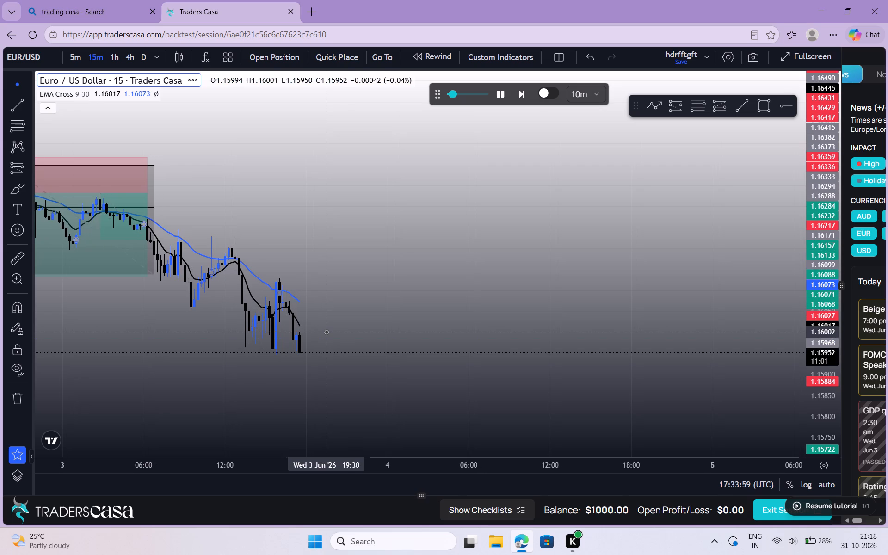
drag(326, 332, 309, 276)
drag(309, 276, 355, 296)
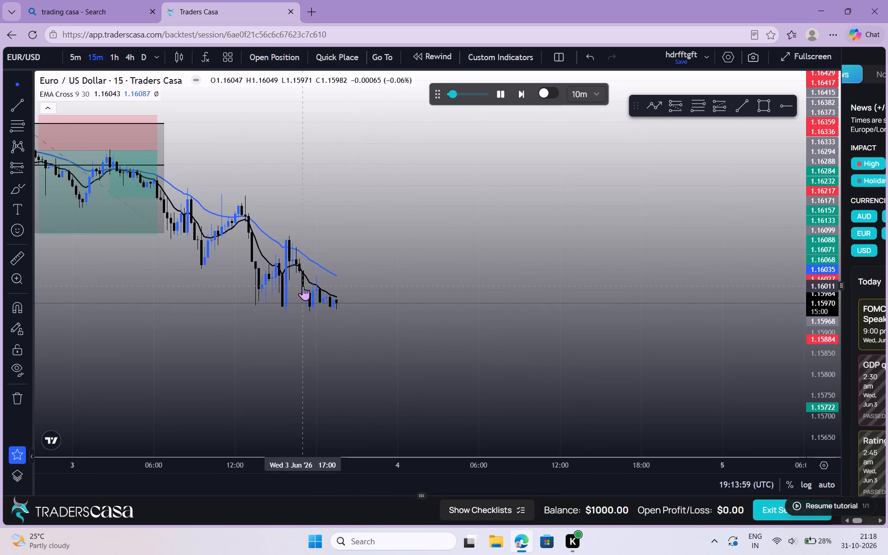
drag(303, 286, 234, 327)
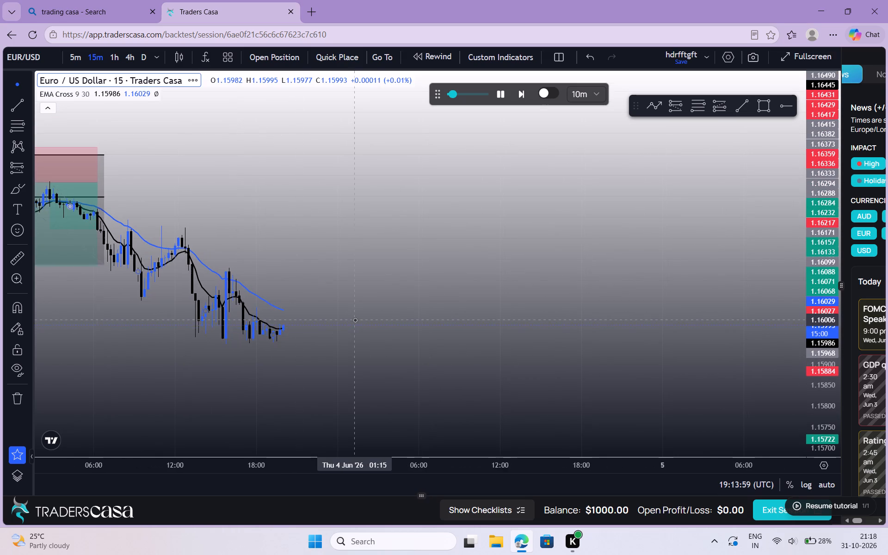
drag(355, 320, 448, 331)
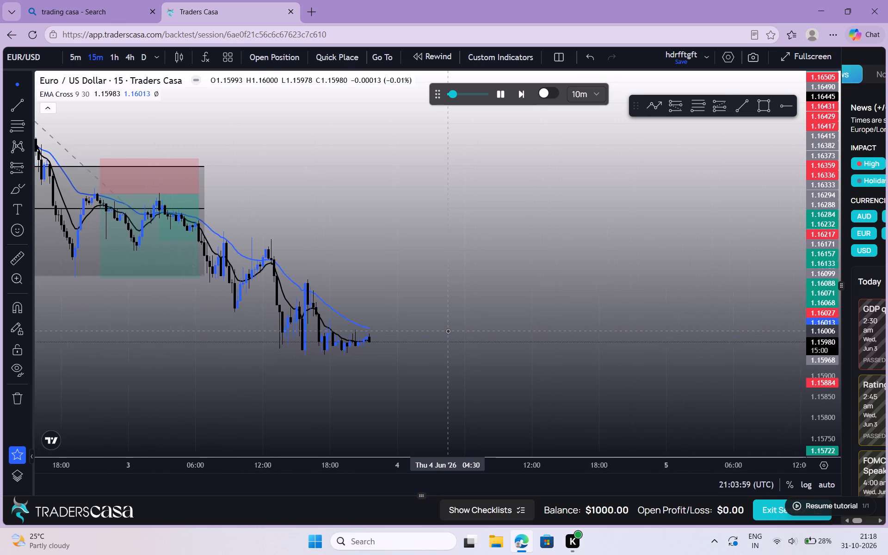
click(698, 102)
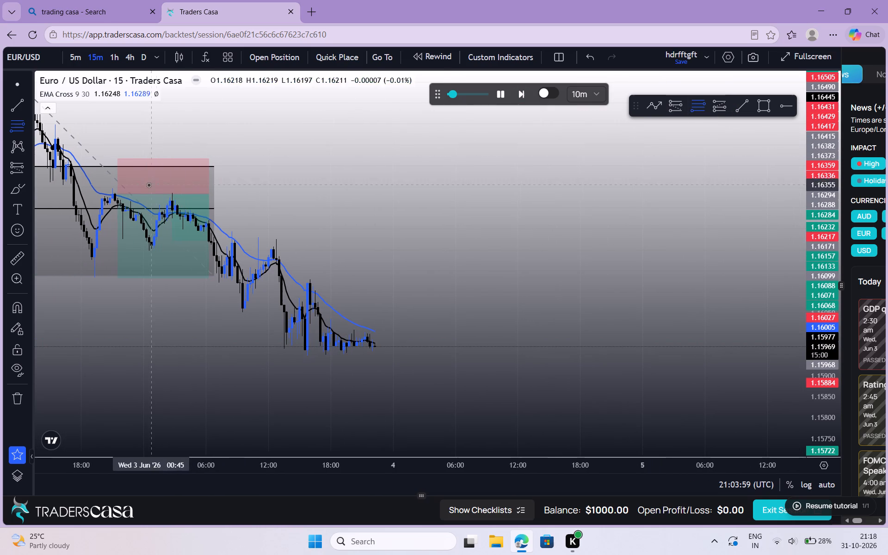
drag(111, 189, 599, 347)
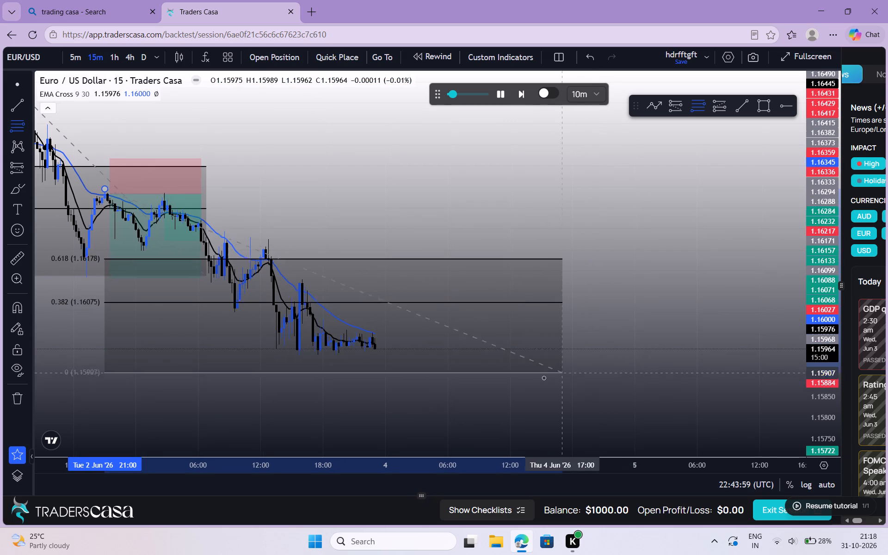
click(455, 351)
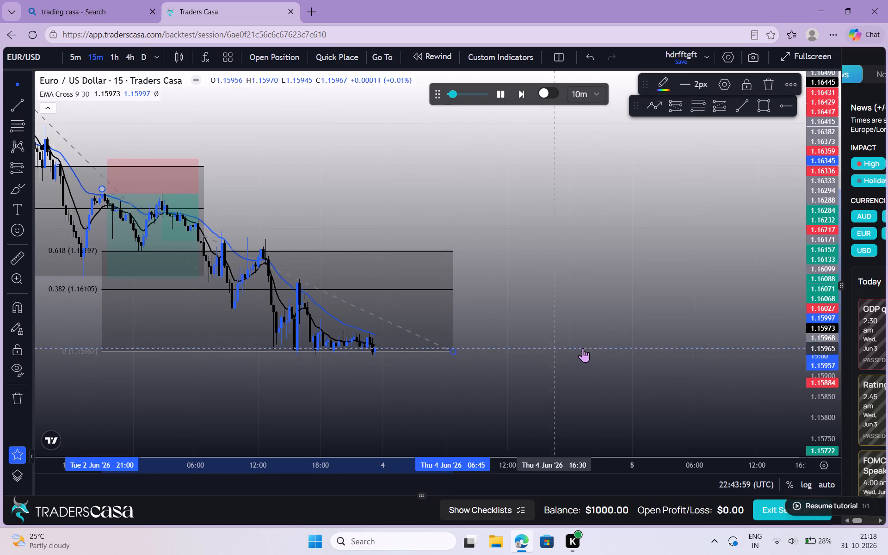
click(585, 348)
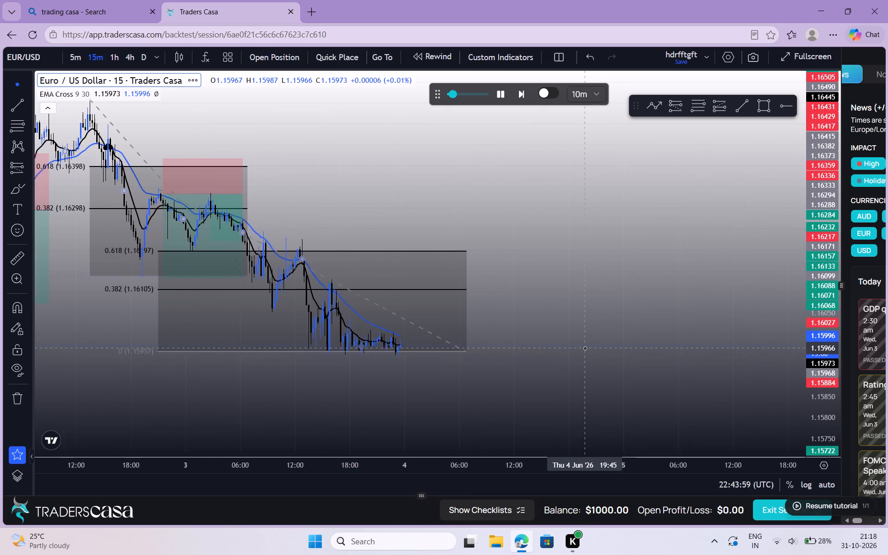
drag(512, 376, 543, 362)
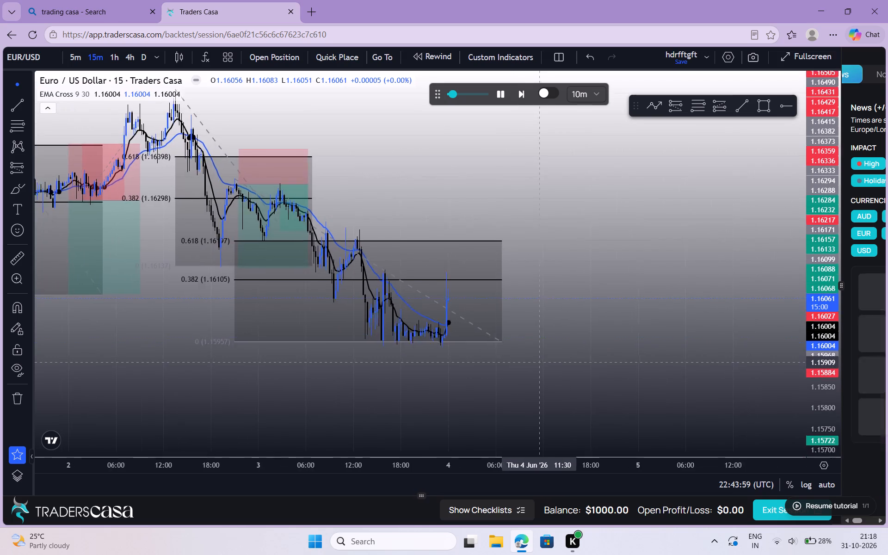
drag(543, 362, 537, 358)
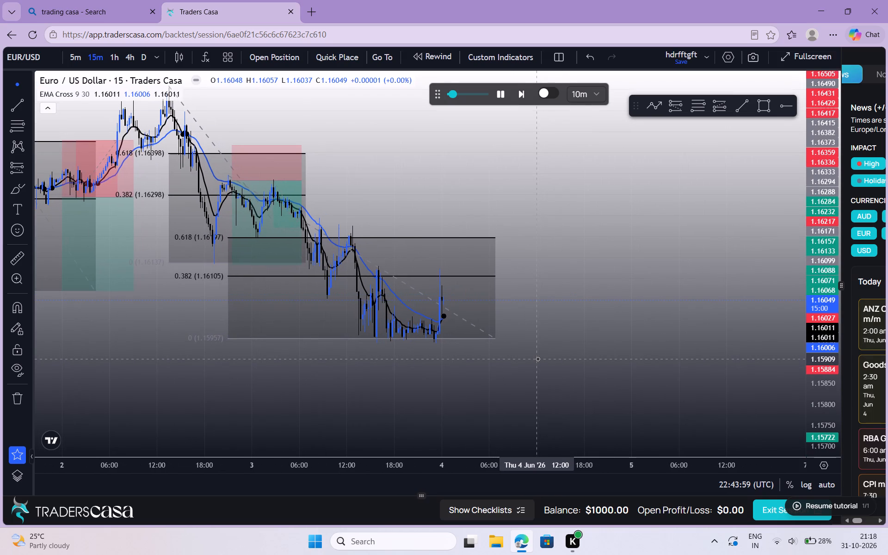
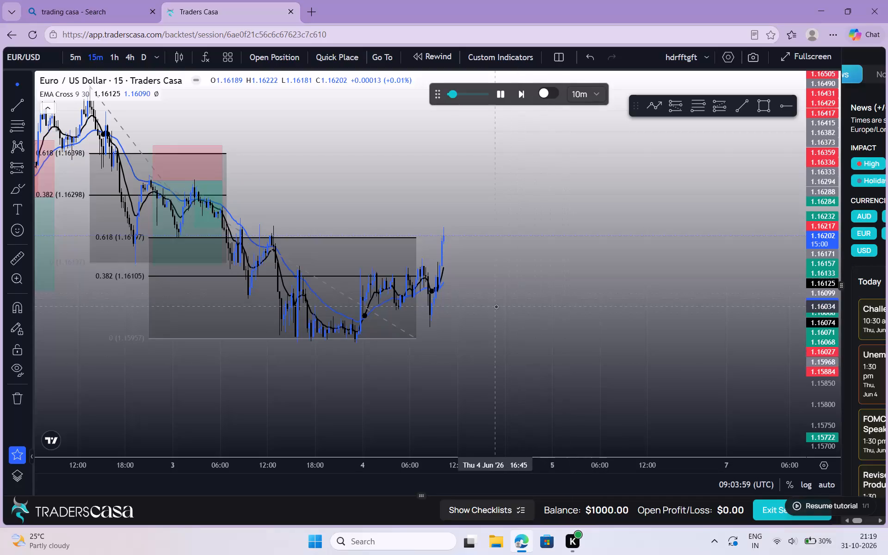
Follow the replayed candles through 4 June, examining the rally and pullback against the EMA lines and earlier Fibonacci levels.
drag(496, 306, 537, 360)
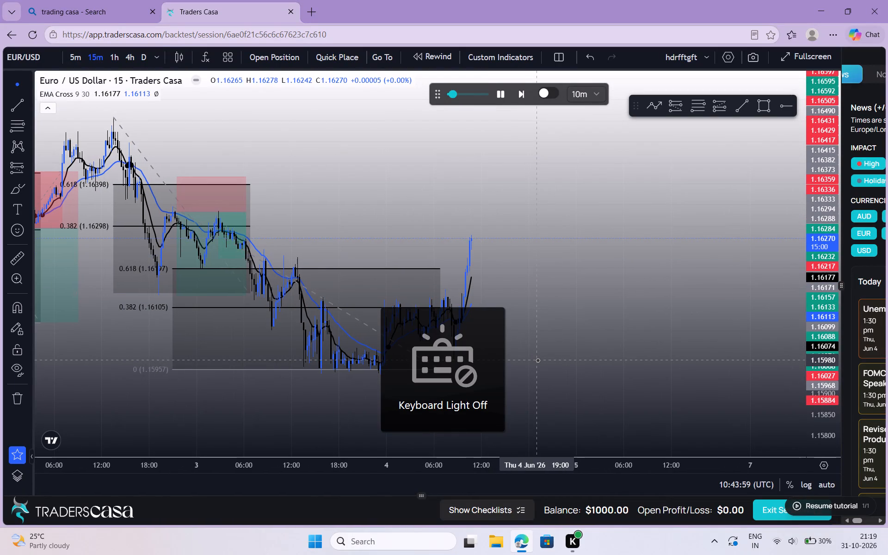
click(509, 287)
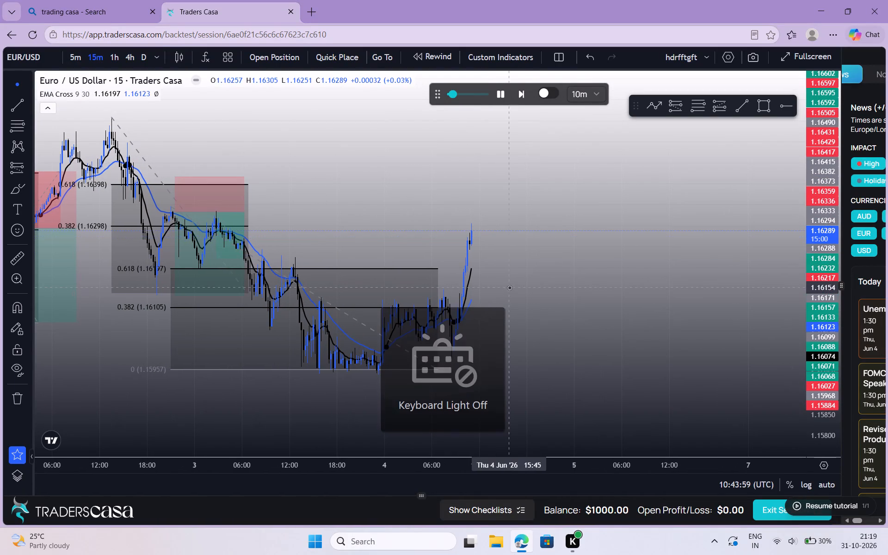
drag(502, 322, 530, 411)
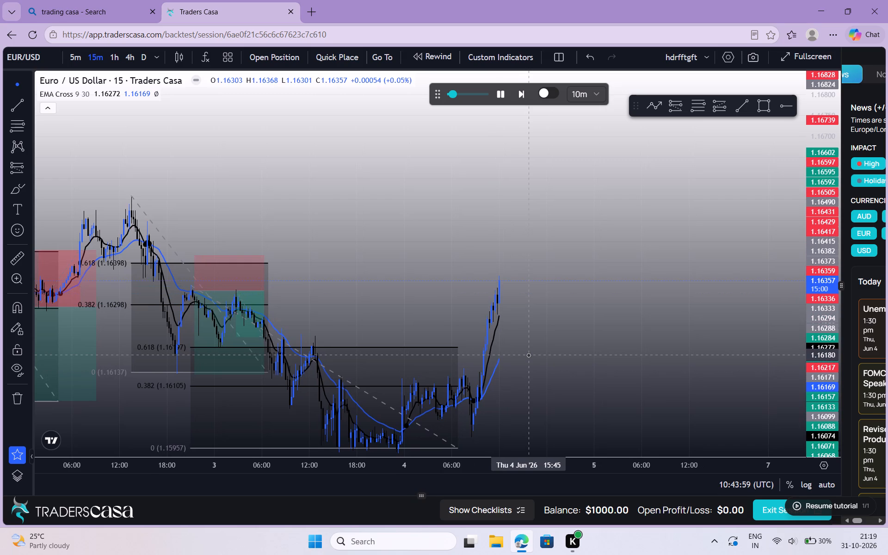
drag(523, 332, 511, 261)
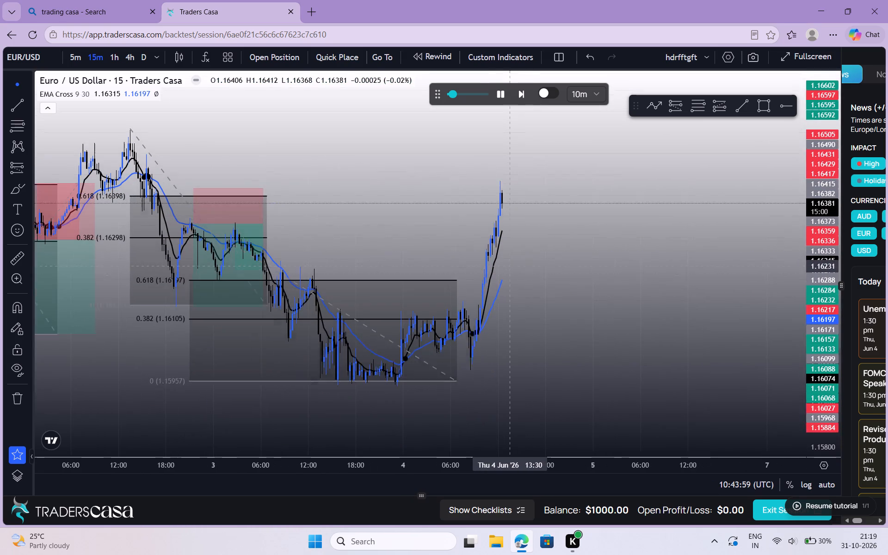
drag(511, 261, 511, 258)
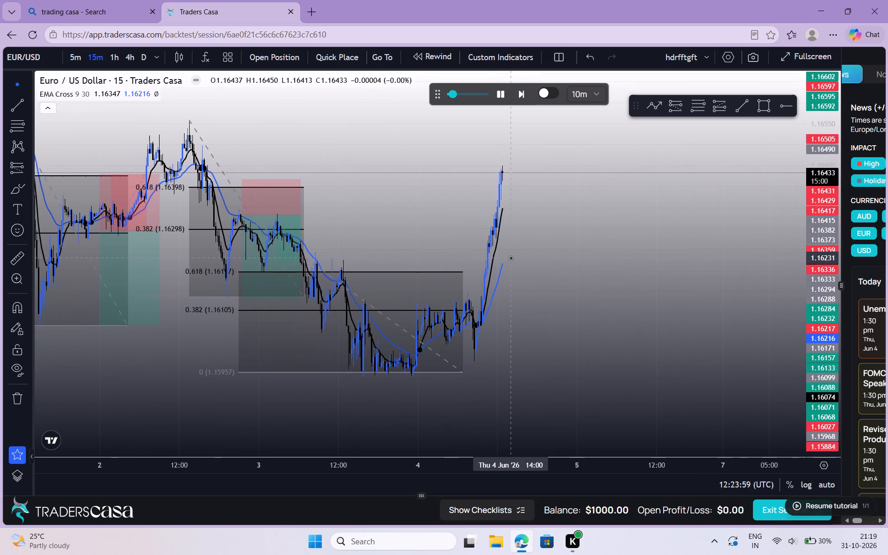
drag(541, 270, 508, 354)
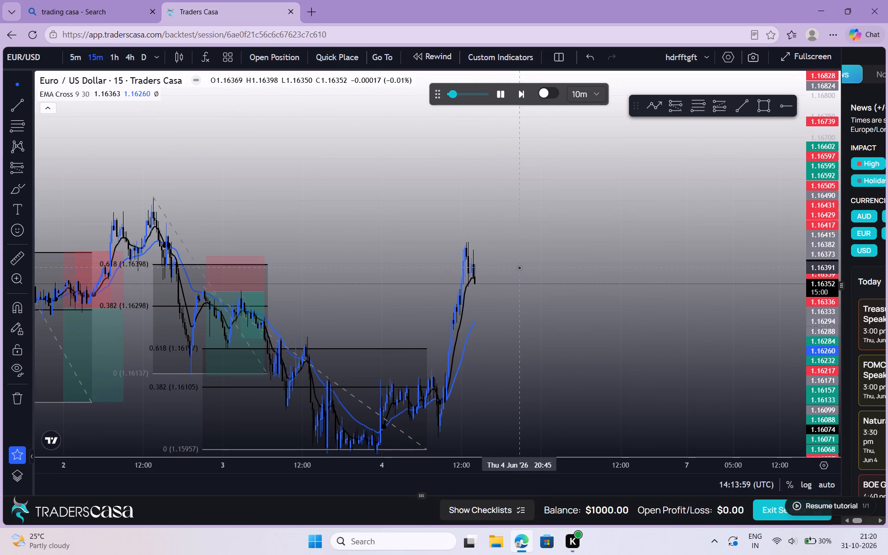
drag(632, 217, 589, 159)
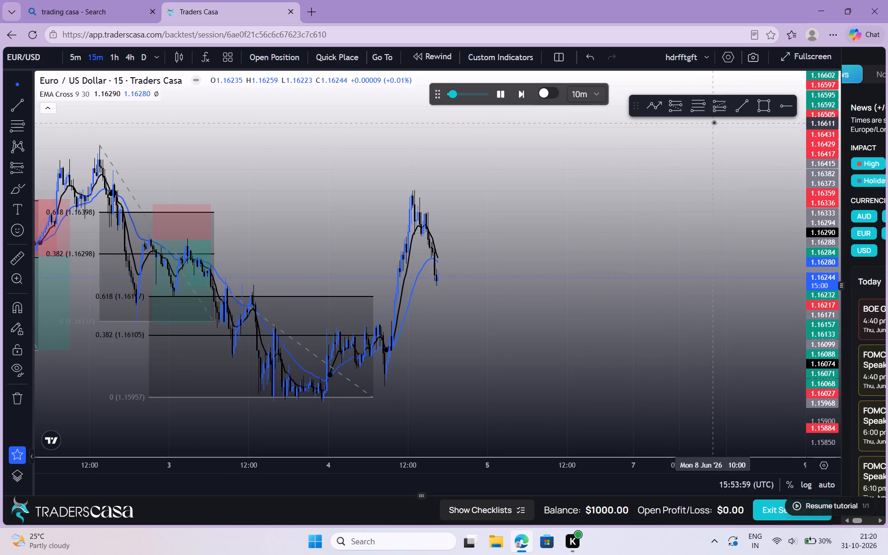
Draw a Fibonacci retracement from the 3 June 23:15 swing low at about 1.15946 up to about 1.16451, extending to 5 June 15:30.
click(696, 112)
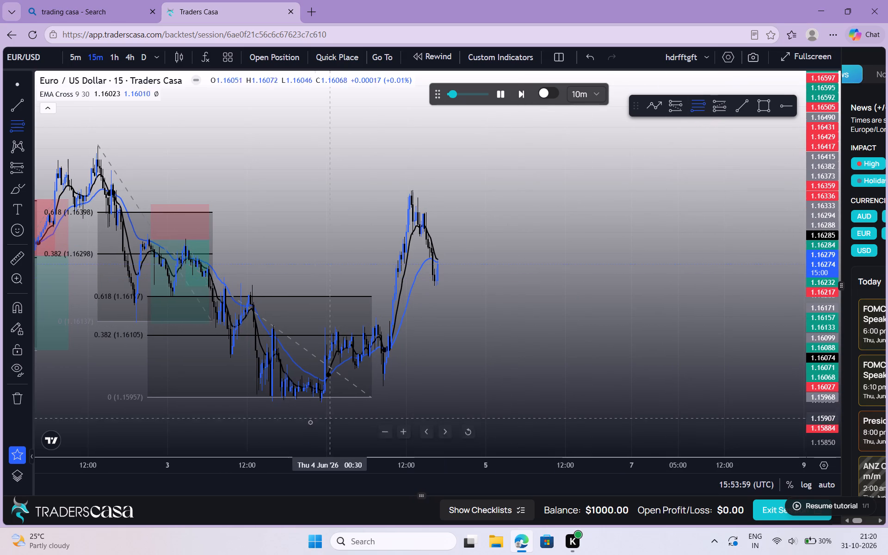
drag(321, 402, 549, 177)
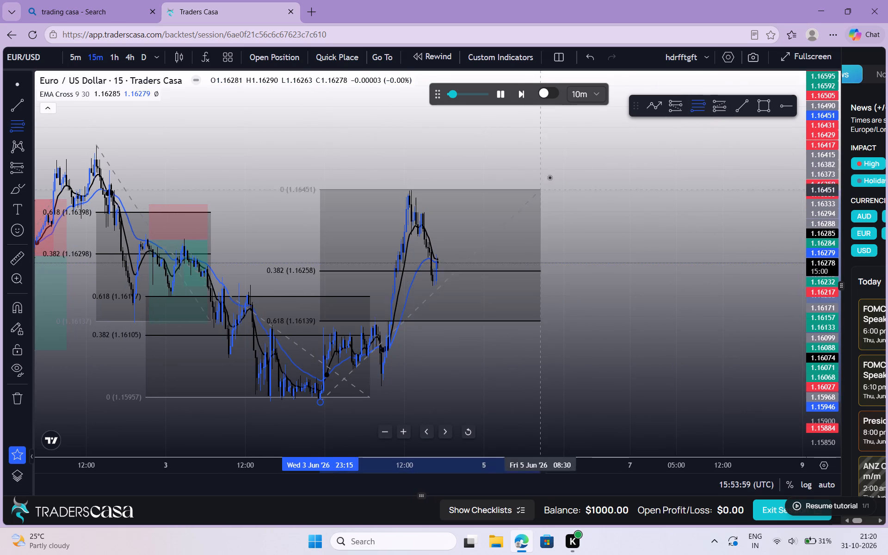
click(585, 190)
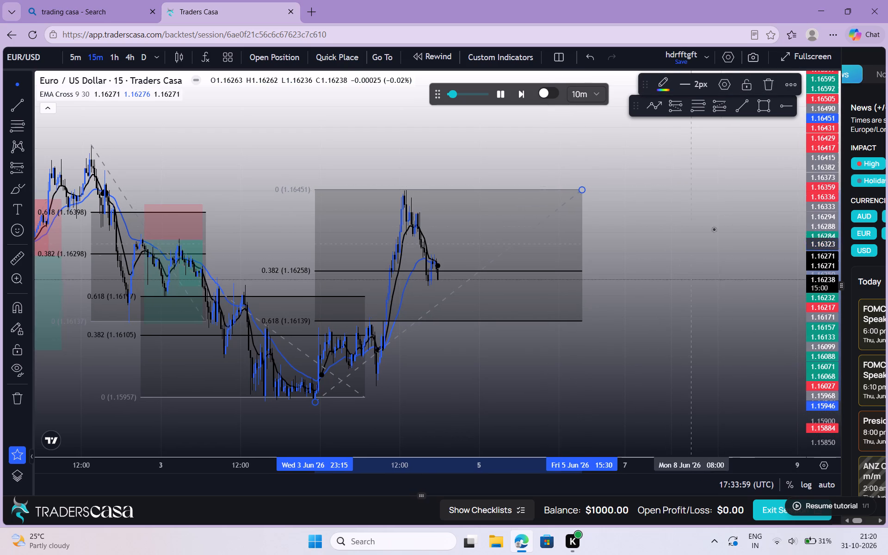
Place a long position at 4 June 17:45 with entry about 1.16264 and stop about 1.16142, extending its target to about 1.16466.
click(724, 111)
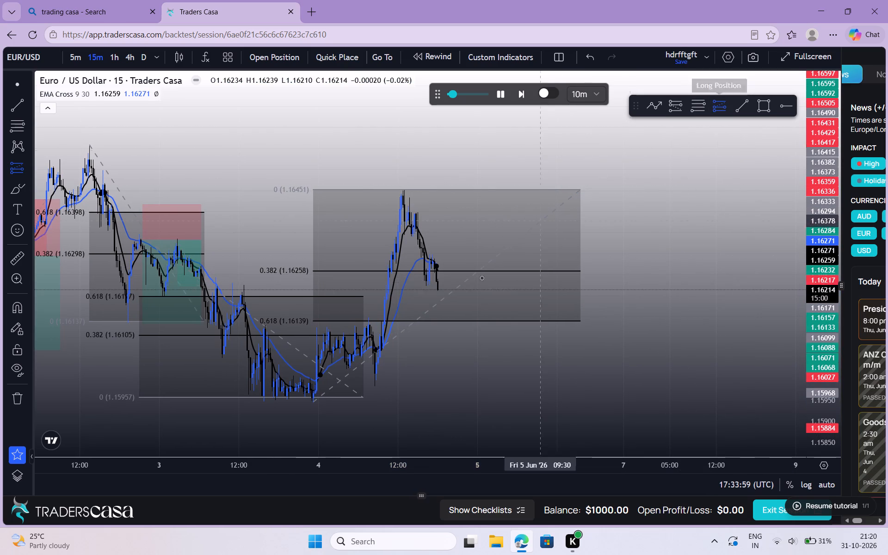
click(435, 268)
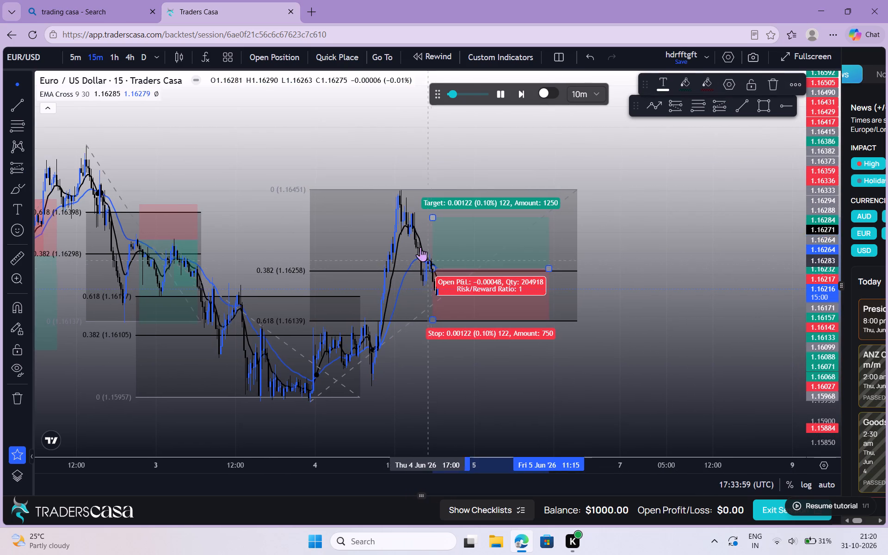
drag(432, 216, 427, 184)
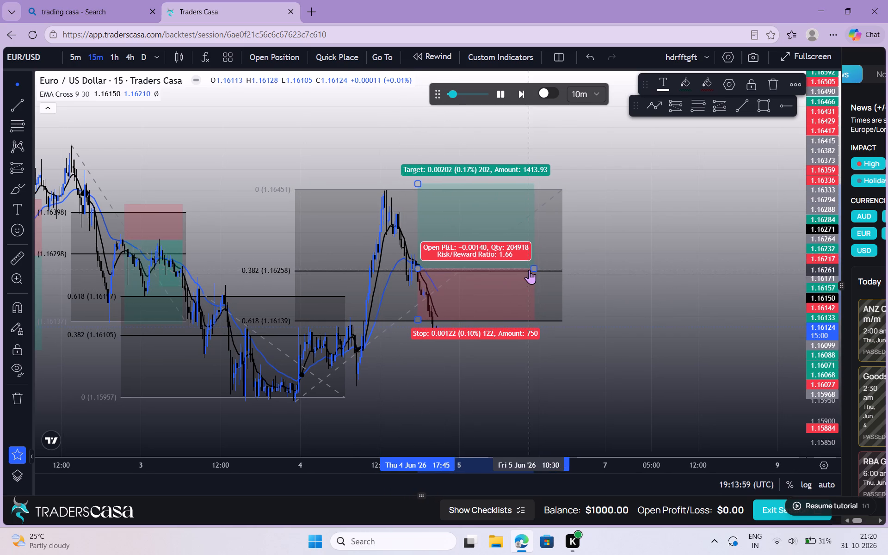
click(631, 255)
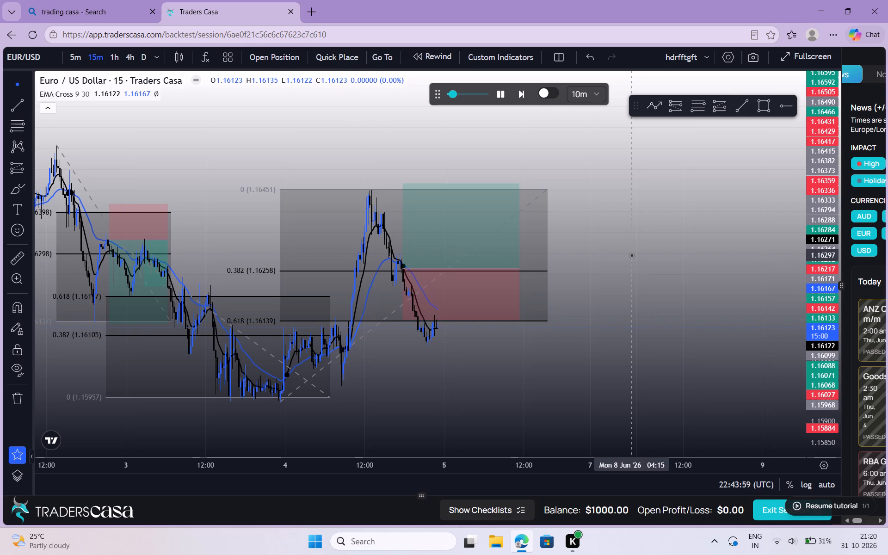
Follow the replayed candles into 5 June, examining price action around the long setup's stop and the Fibonacci 0.618 level.
scroll(631, 255, left, 1)
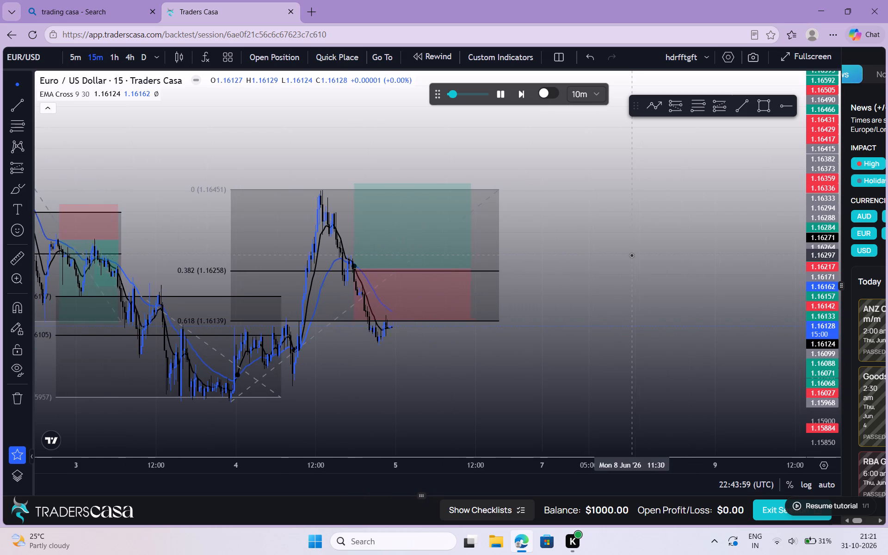
scroll(631, 255, left, 4)
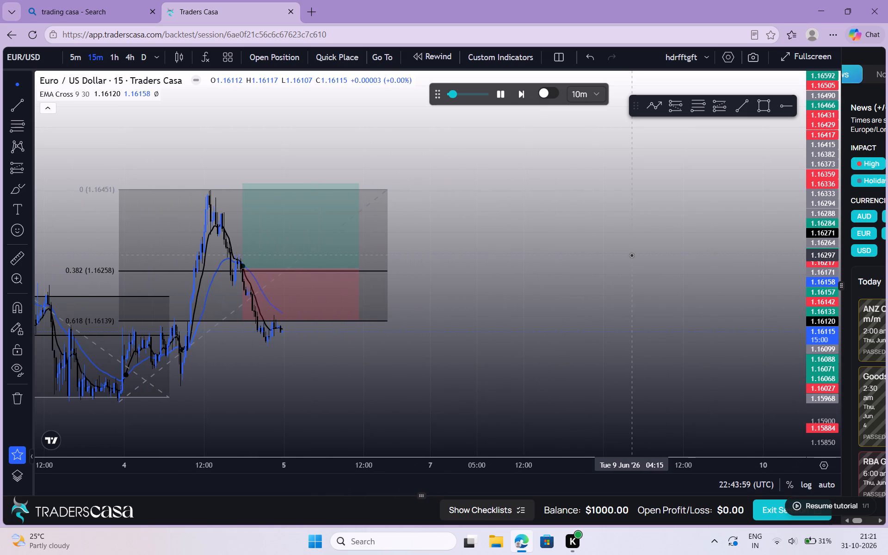
click(395, 253)
drag(437, 267, 488, 277)
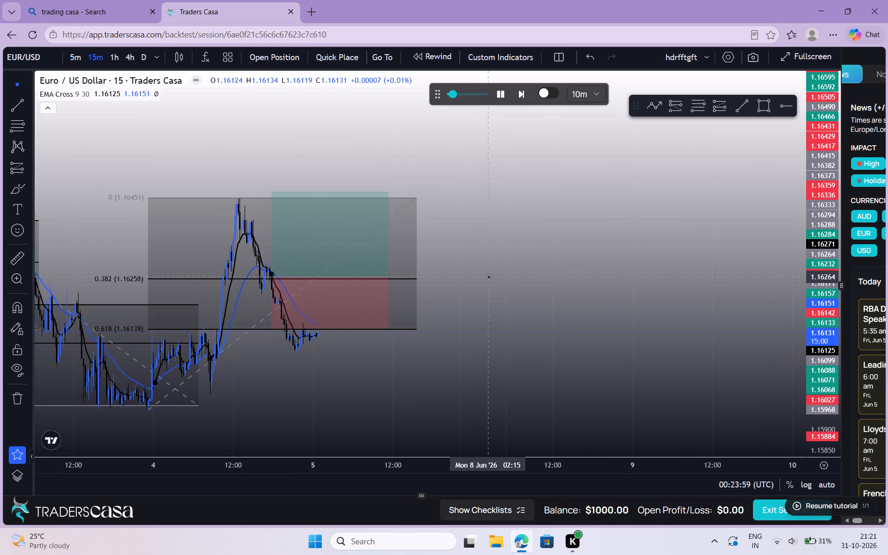
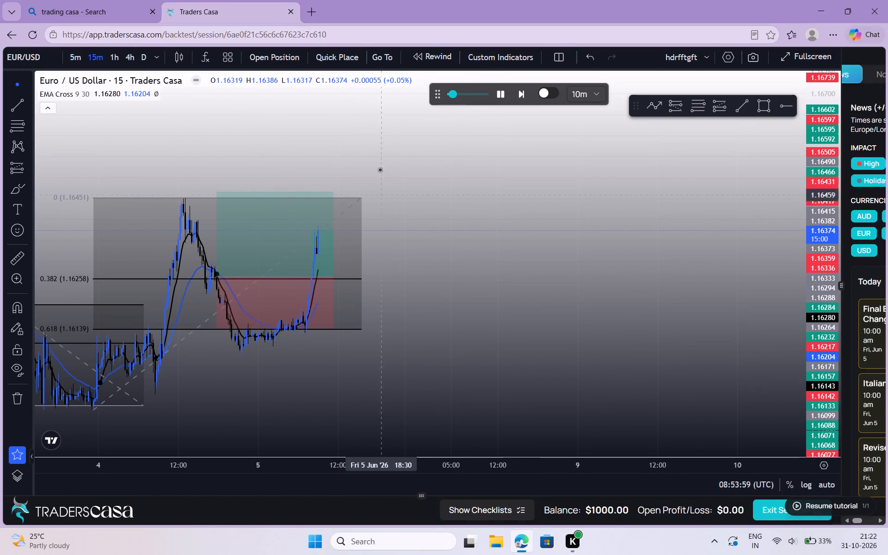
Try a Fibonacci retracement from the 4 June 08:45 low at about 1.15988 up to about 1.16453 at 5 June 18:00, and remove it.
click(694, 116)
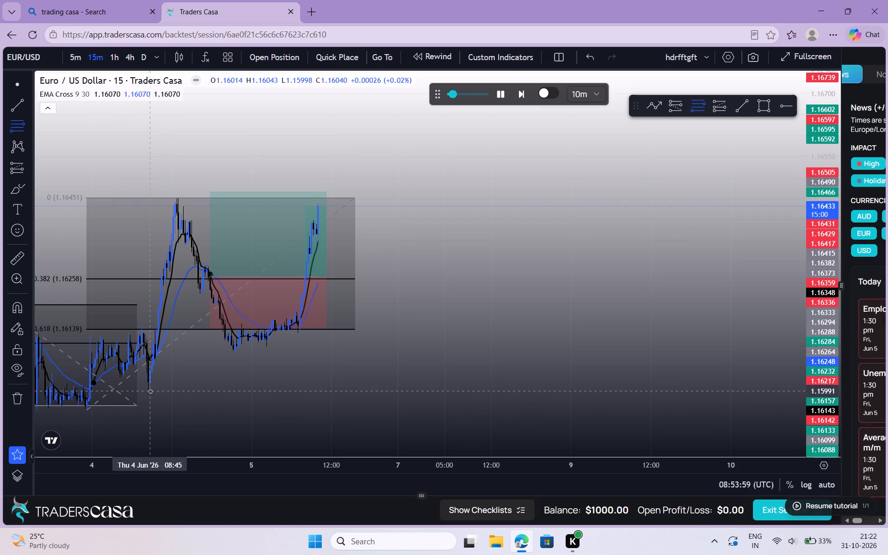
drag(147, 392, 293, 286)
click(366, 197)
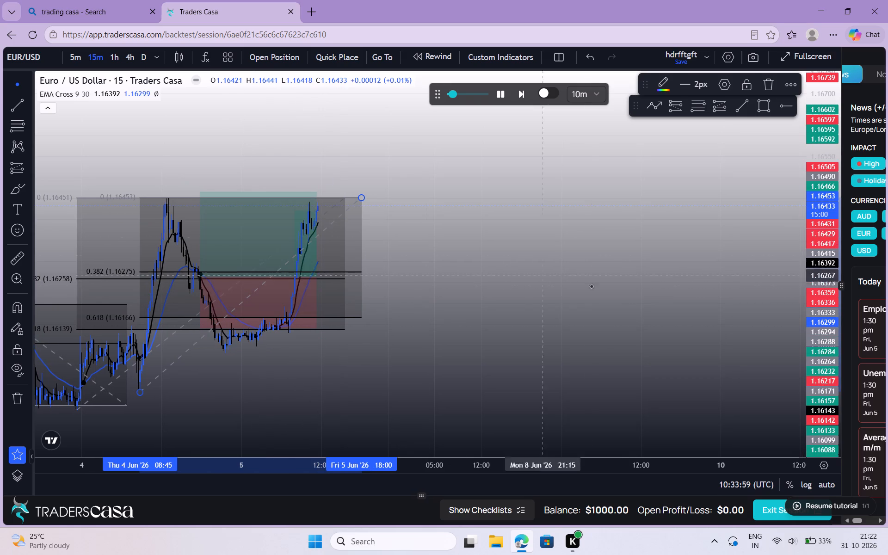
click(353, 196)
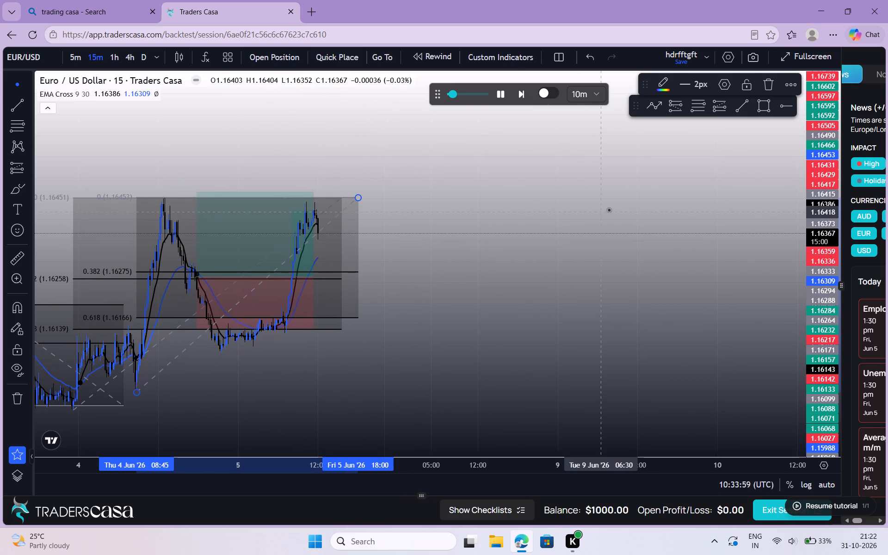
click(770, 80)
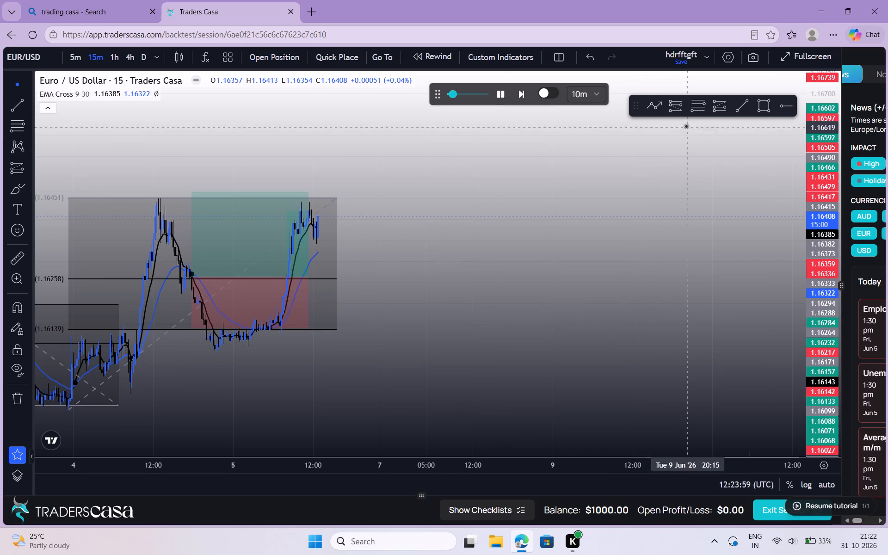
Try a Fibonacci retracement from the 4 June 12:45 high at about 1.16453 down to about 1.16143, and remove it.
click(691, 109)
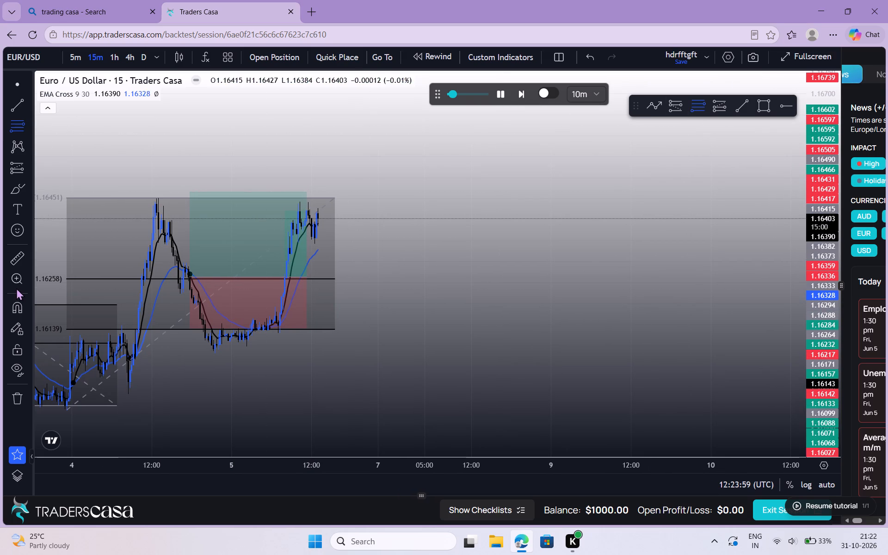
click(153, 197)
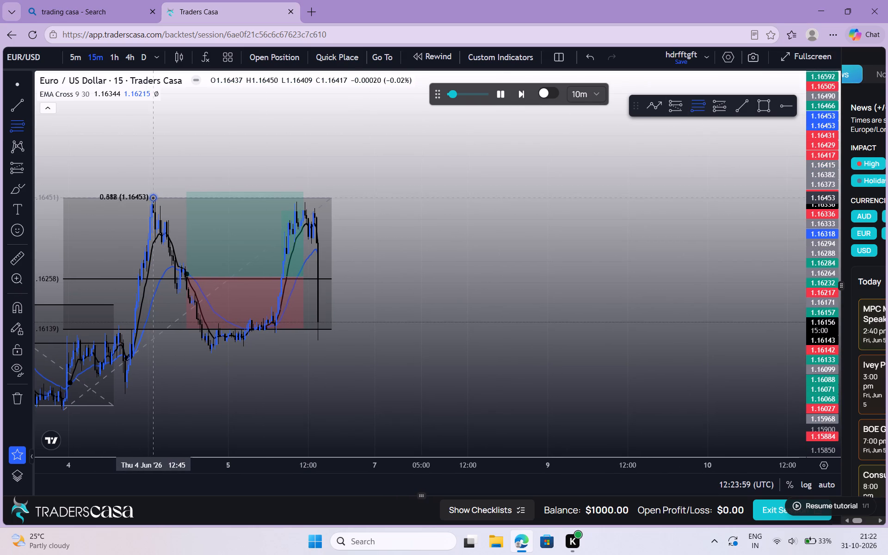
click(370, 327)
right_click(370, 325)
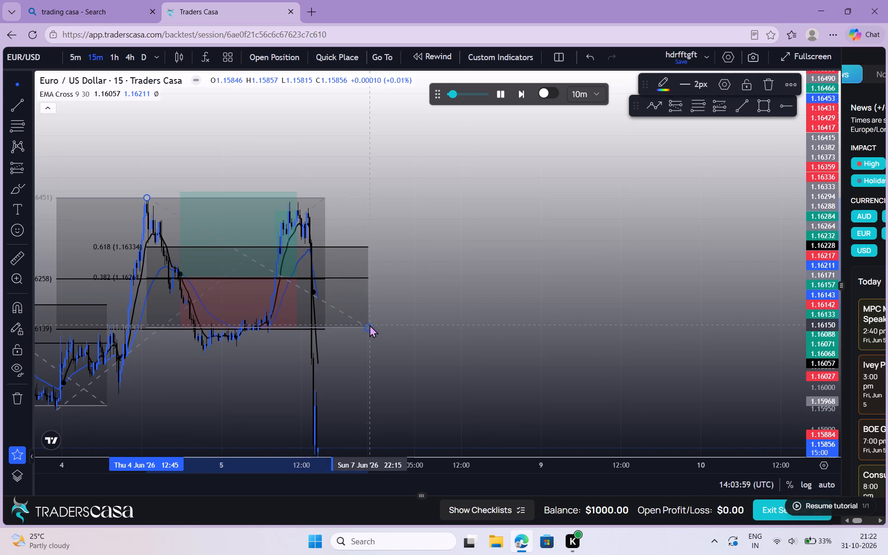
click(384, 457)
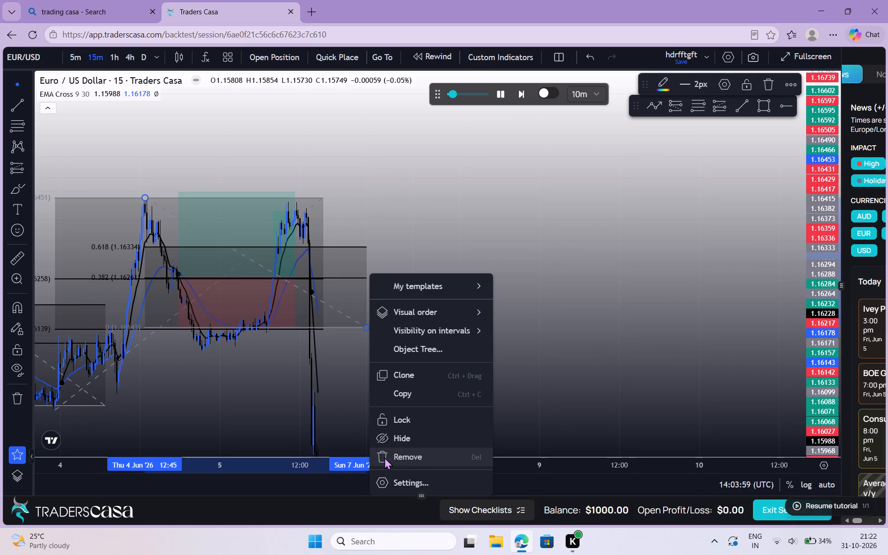
Follow the replayed candles through the 5 June sell-off, keeping price in view and examining it against the EMA lines.
drag(370, 363, 314, 277)
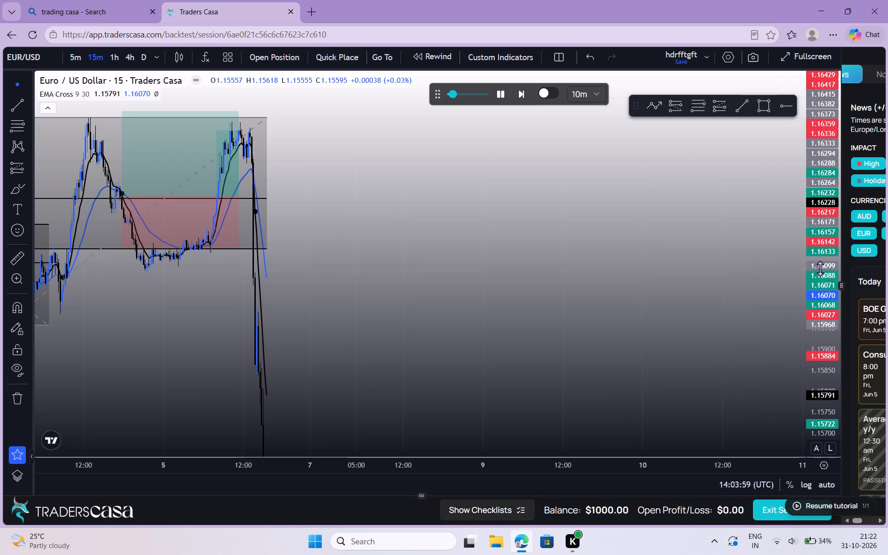
scroll(820, 268, left, 1)
scroll(820, 268, down, 4)
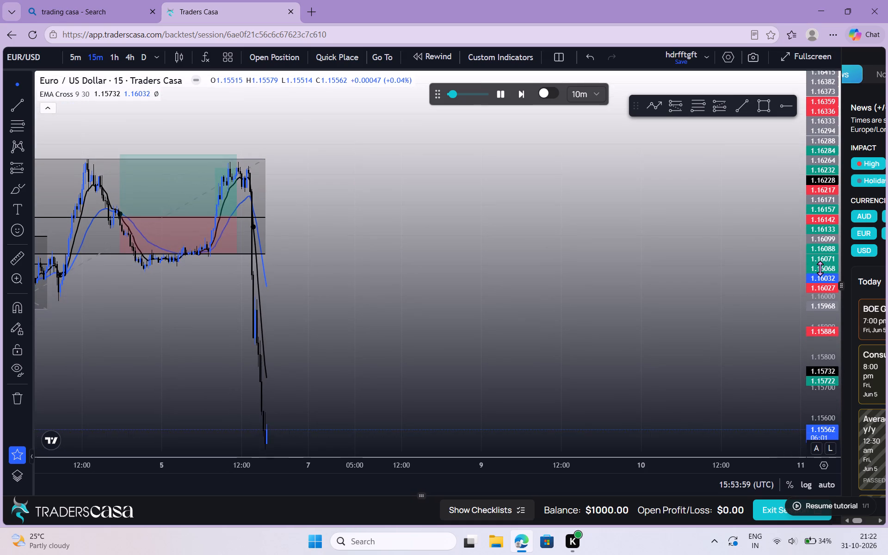
scroll(820, 268, down, 5)
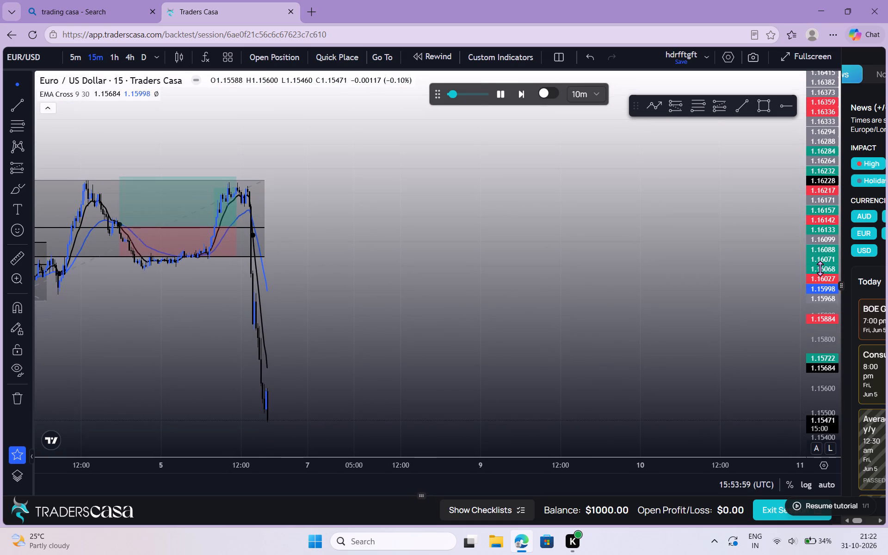
scroll(820, 268, down, 1)
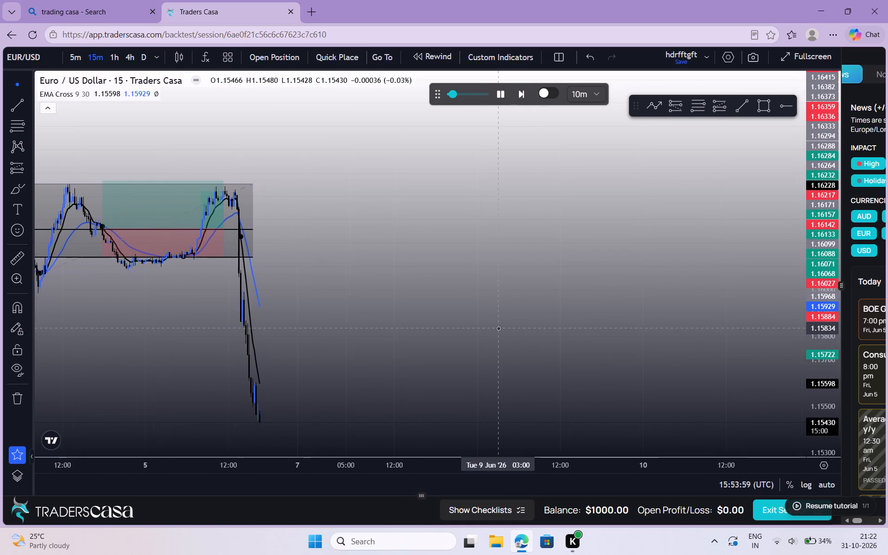
scroll(498, 328, right, 1)
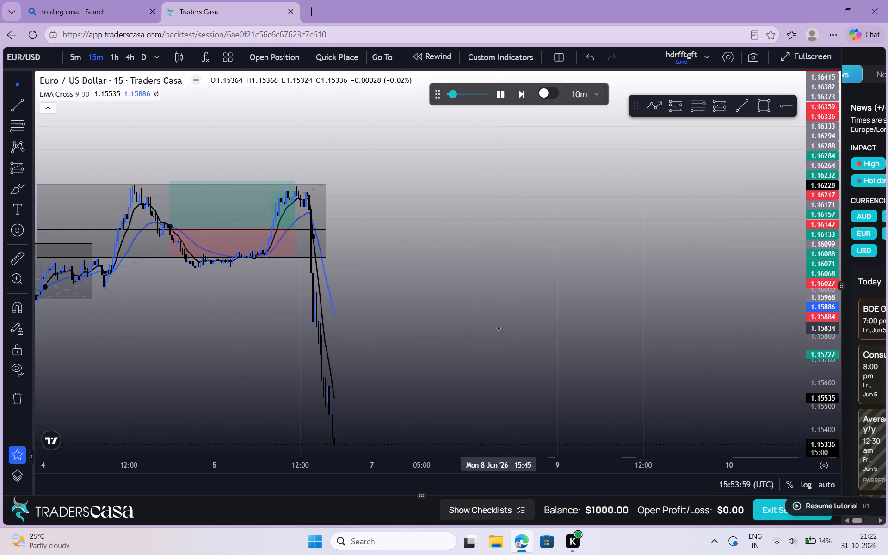
scroll(498, 328, right, 3)
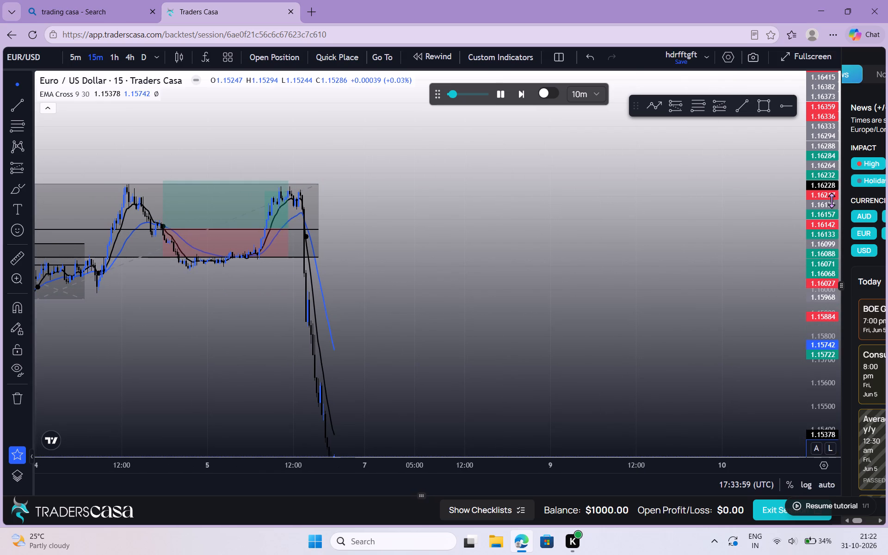
scroll(832, 200, down, 4)
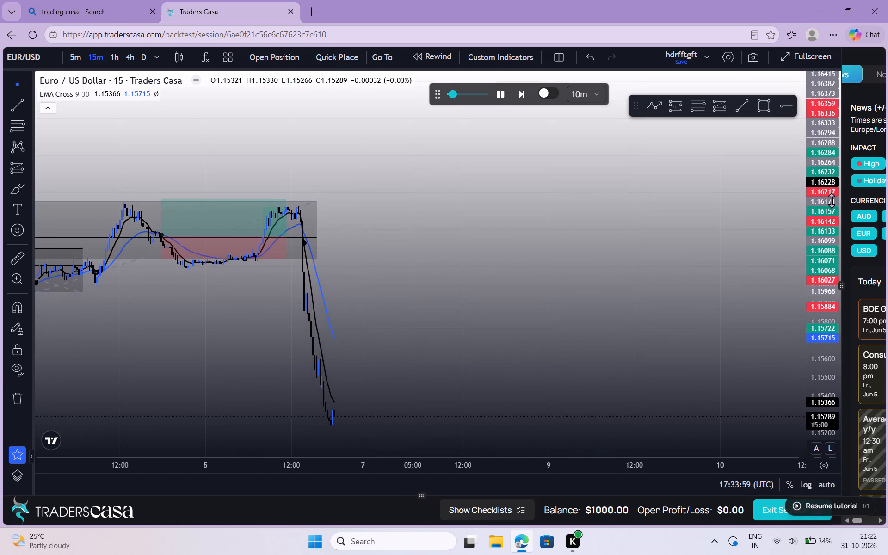
scroll(832, 200, down, 2)
double_click(832, 200)
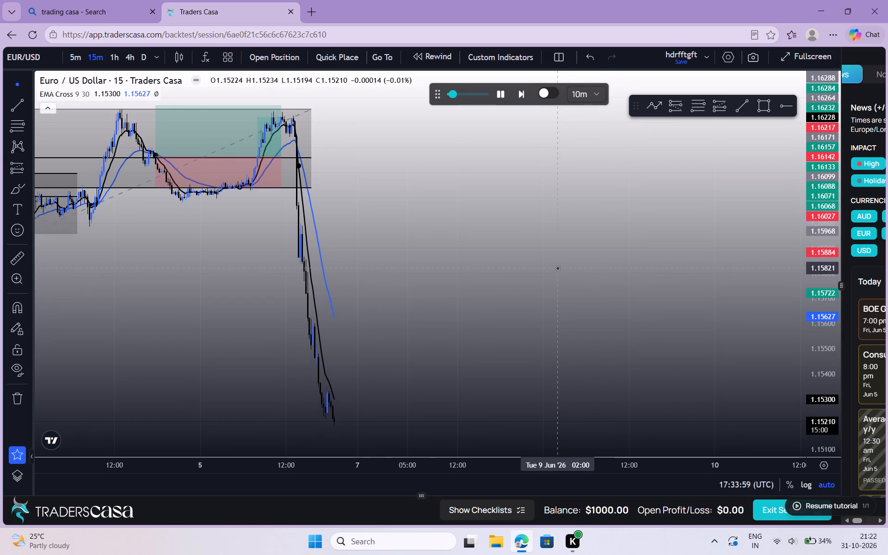
scroll(814, 242, down, 1)
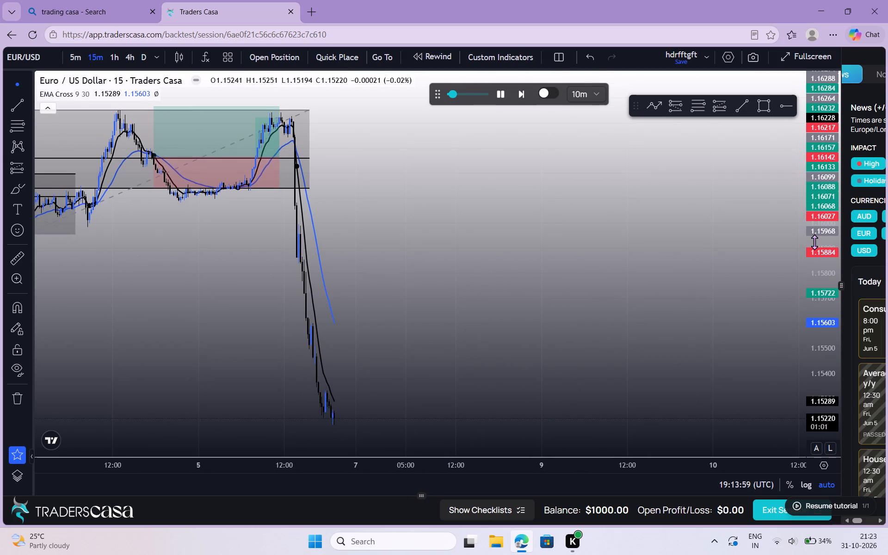
scroll(814, 242, down, 6)
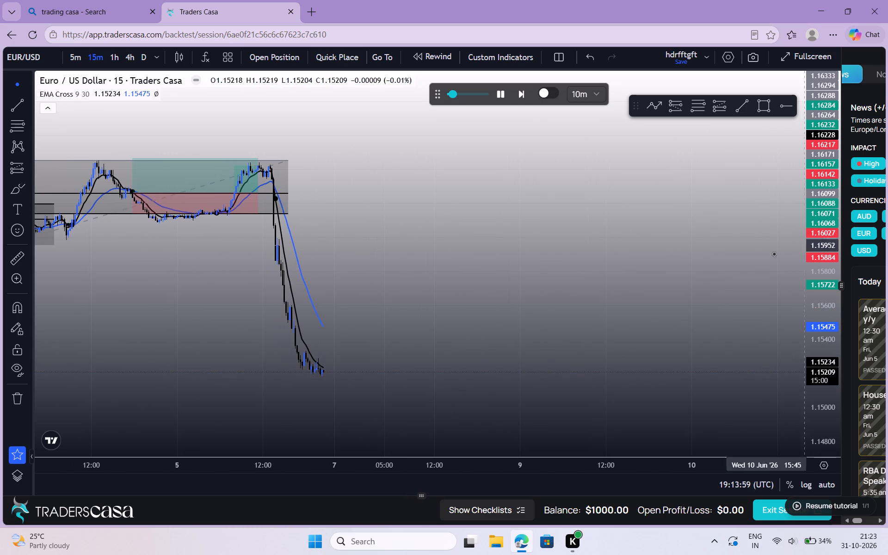
scroll(656, 265, right, 2)
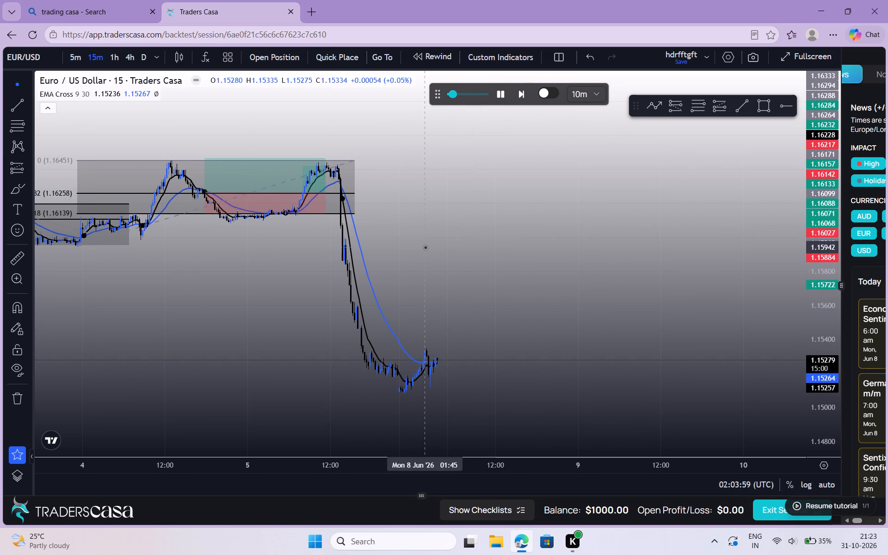
Follow the replayed candles into the morning of 8 June, examining the price range after the drop and the EMA crossings.
drag(425, 247, 332, 219)
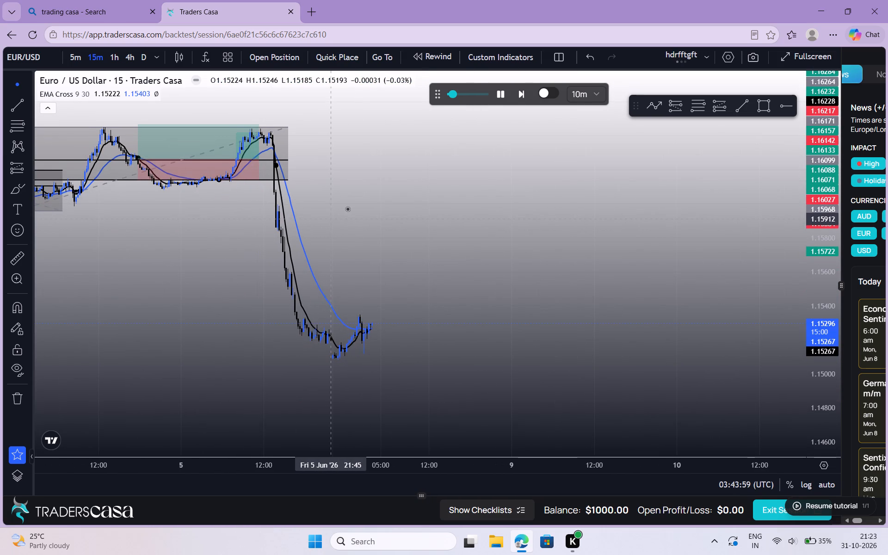
drag(368, 196, 466, 207)
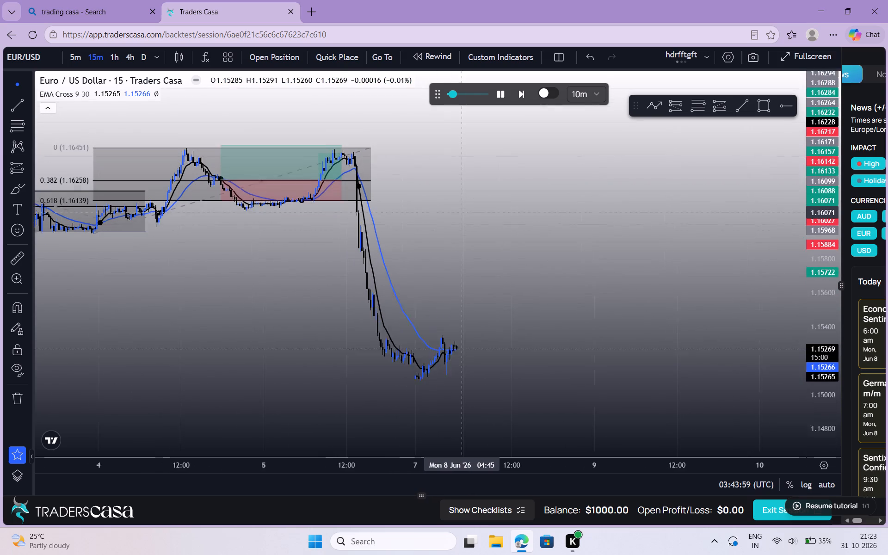
drag(466, 207, 470, 200)
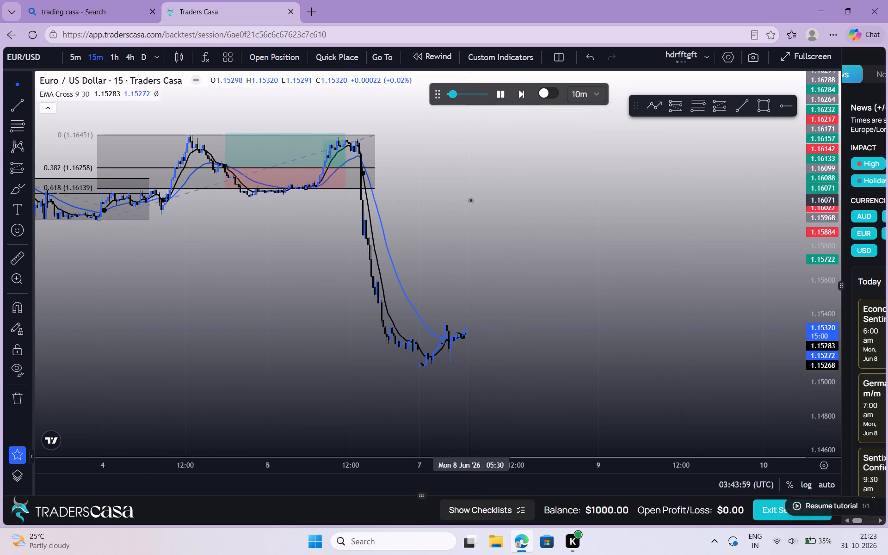
click(470, 200)
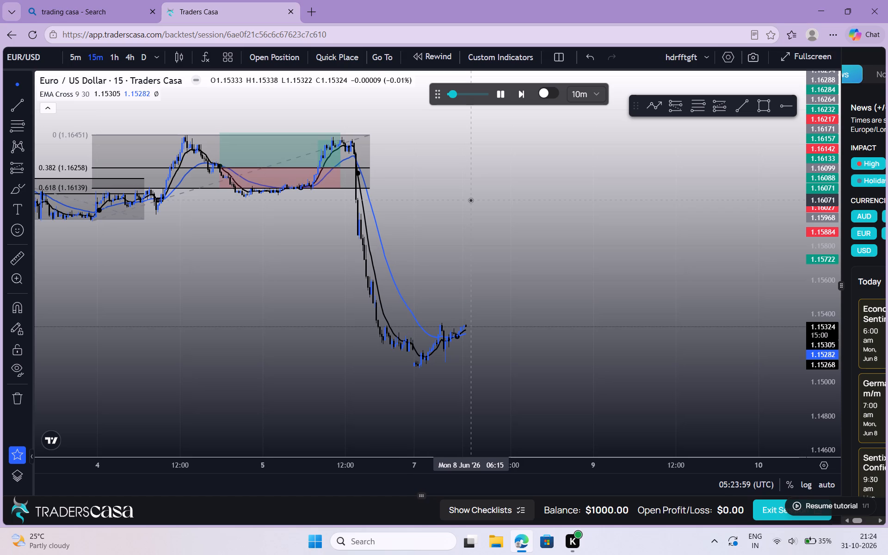
drag(470, 200, 420, 204)
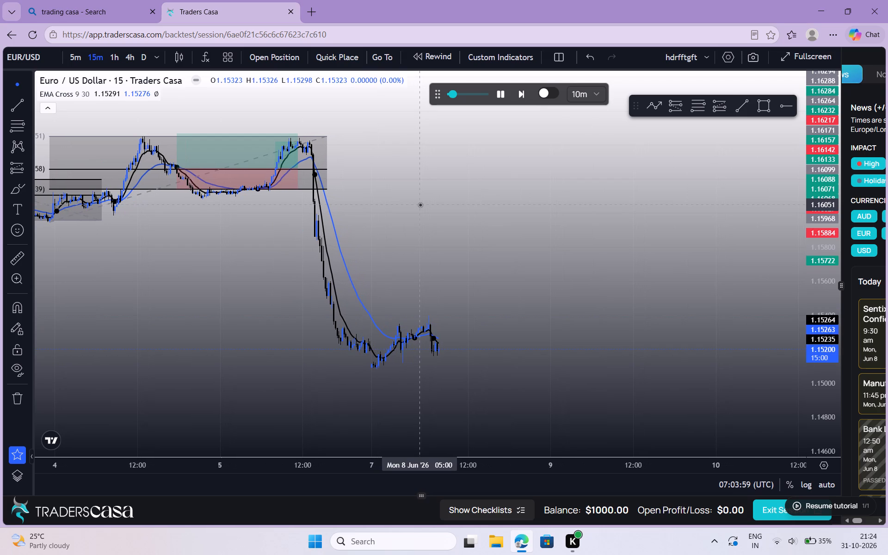
click(357, 221)
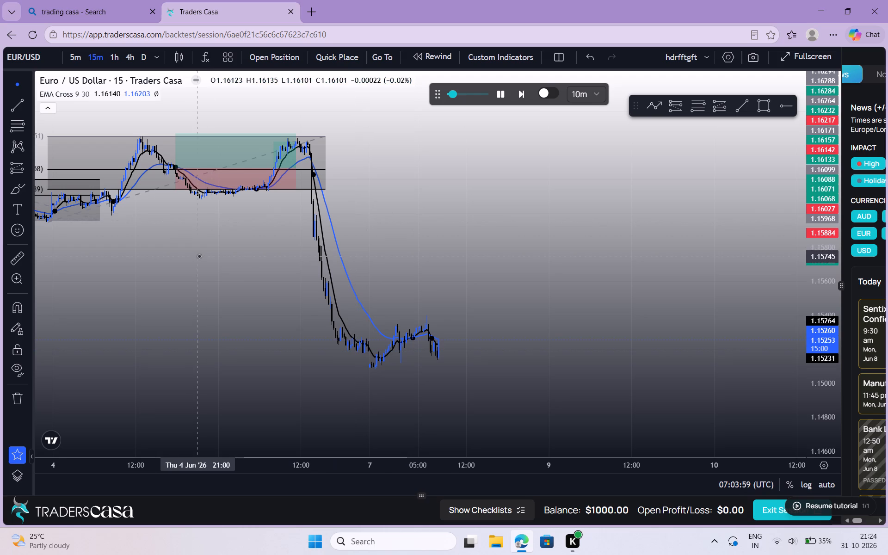
drag(389, 243, 242, 242)
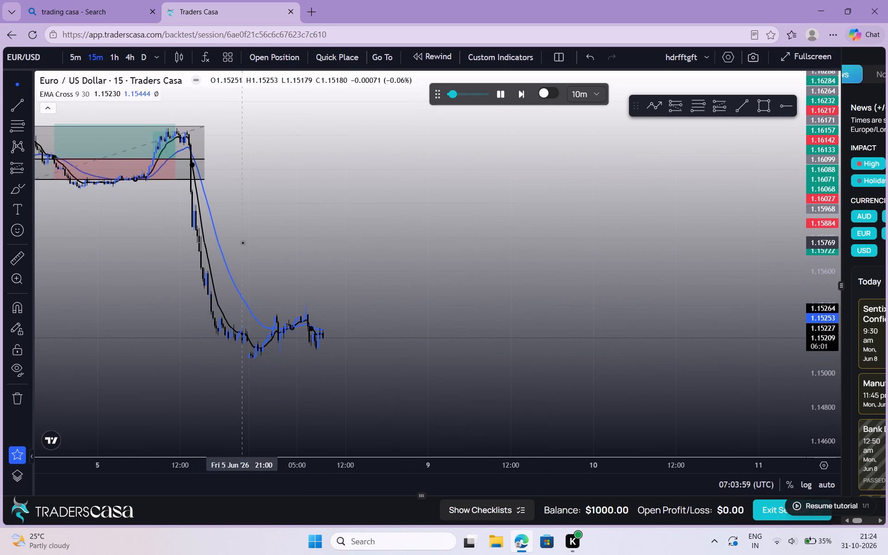
click(242, 242)
drag(242, 242, 271, 241)
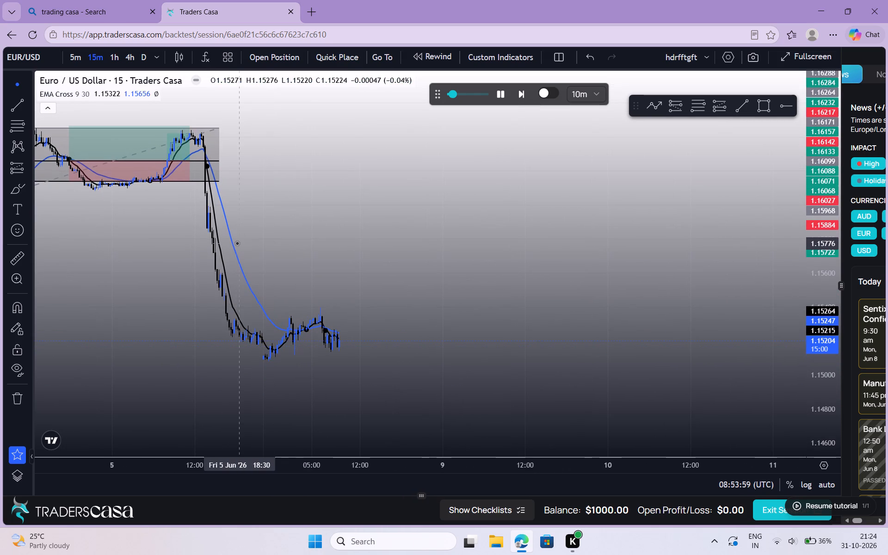
Follow the replayed candles through 8 June into the afternoon, examining the swing lows and highs against the EMA lines.
drag(236, 243, 248, 195)
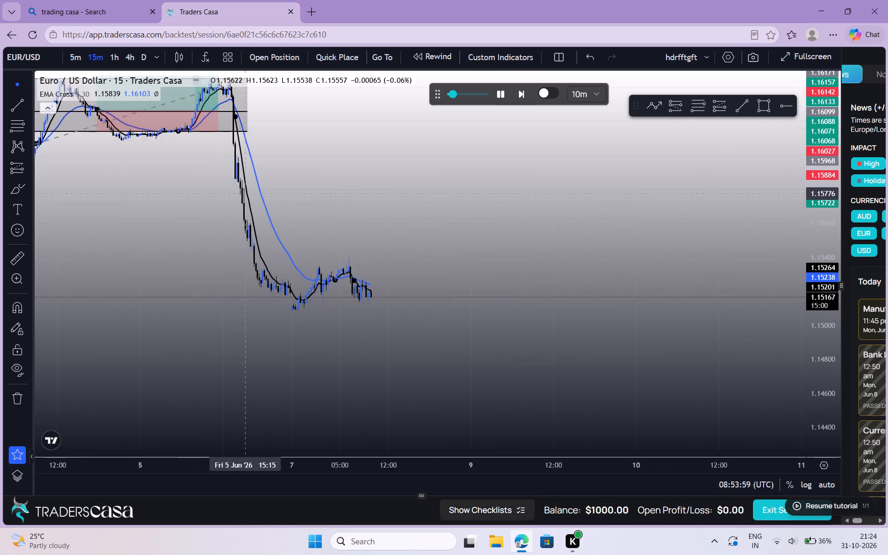
drag(248, 195, 244, 245)
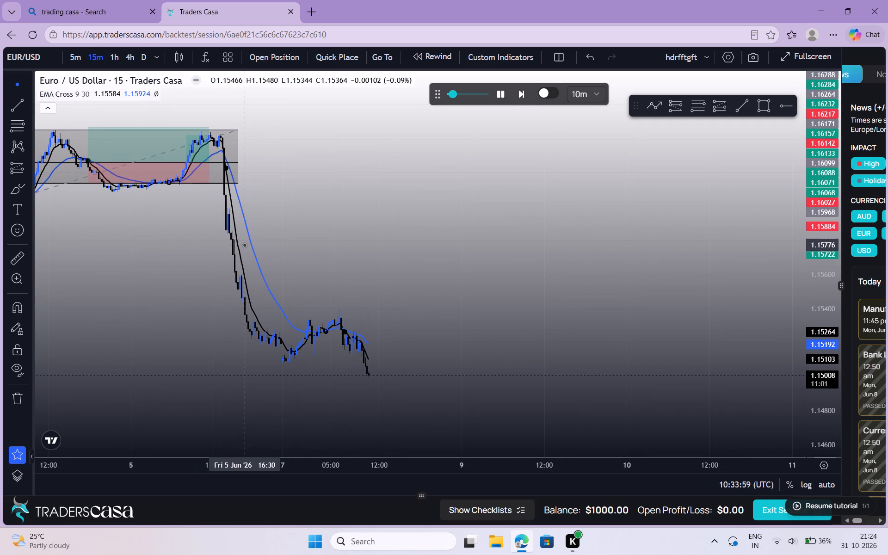
drag(244, 245, 141, 294)
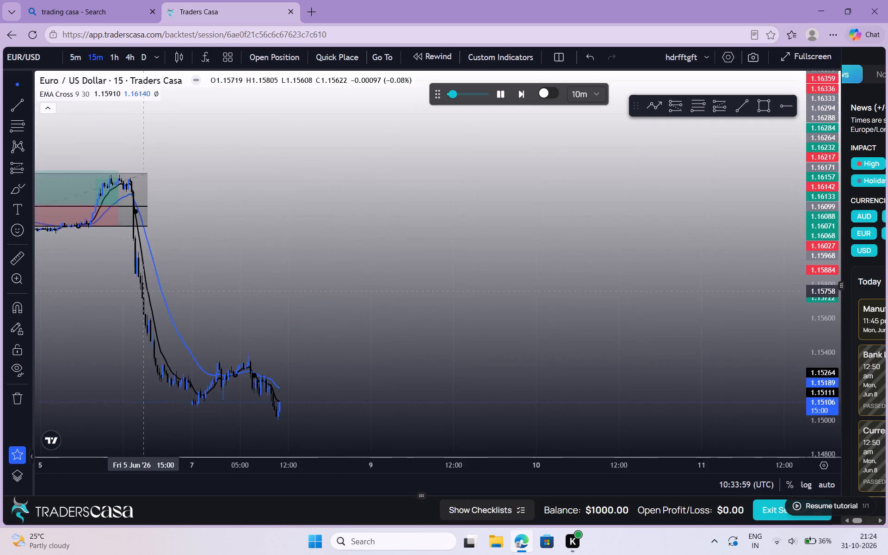
drag(141, 294, 194, 256)
drag(254, 224, 247, 223)
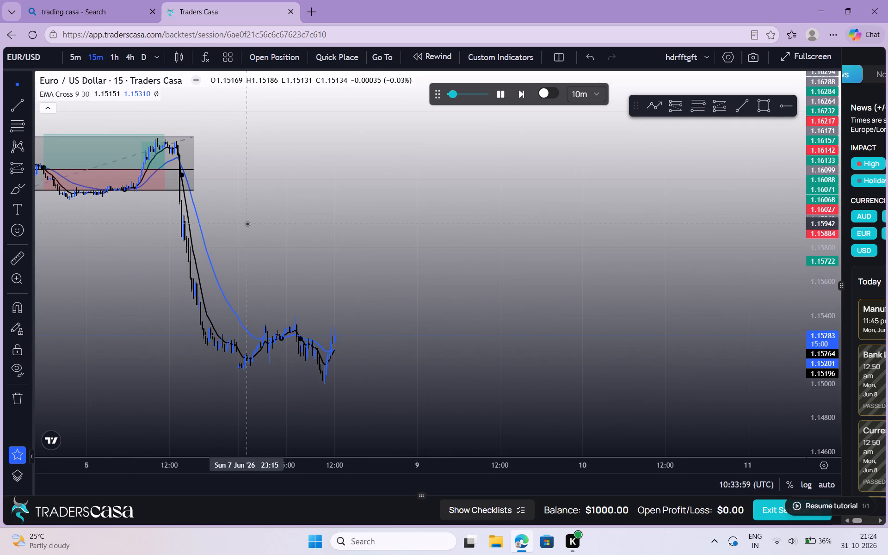
click(247, 223)
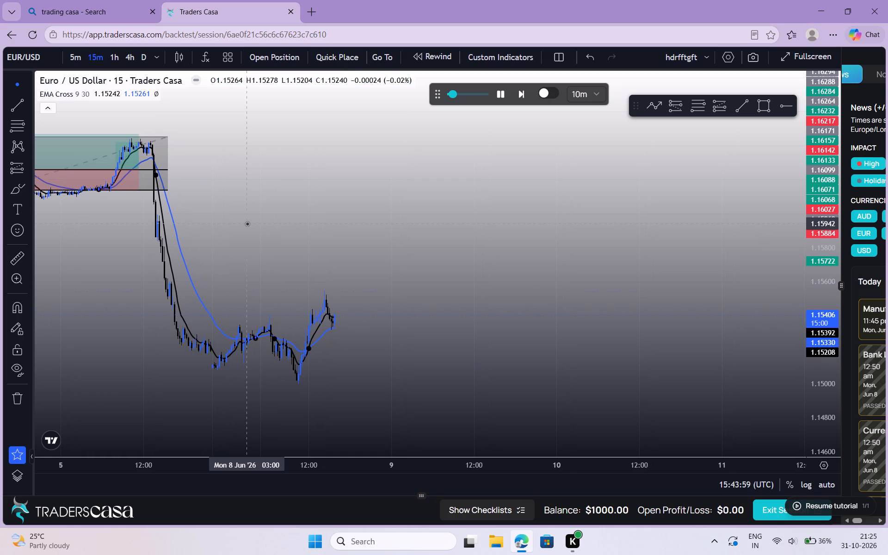
drag(247, 223, 212, 246)
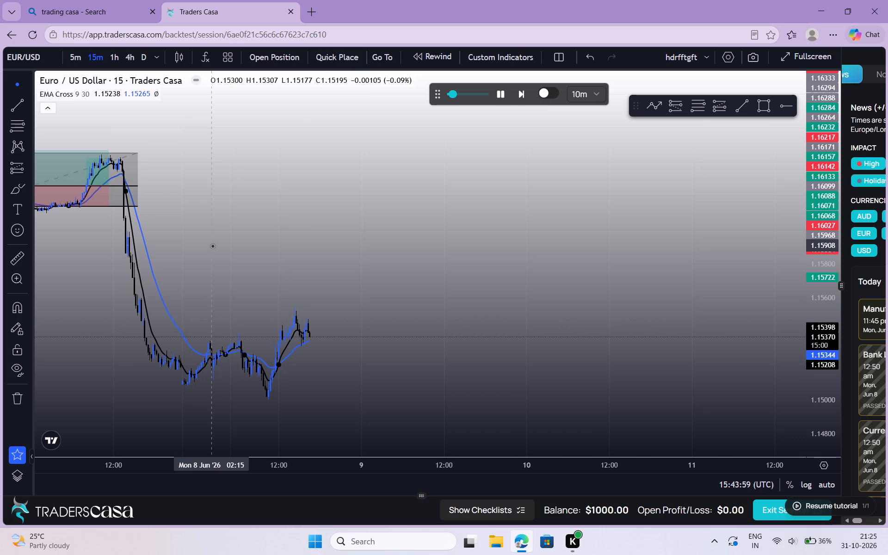
drag(212, 246, 205, 242)
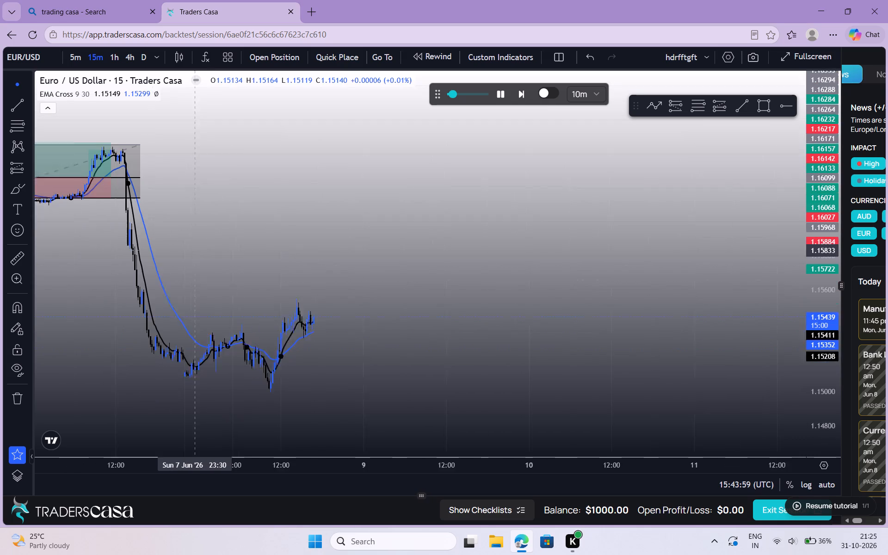
drag(205, 242, 210, 238)
drag(210, 238, 171, 269)
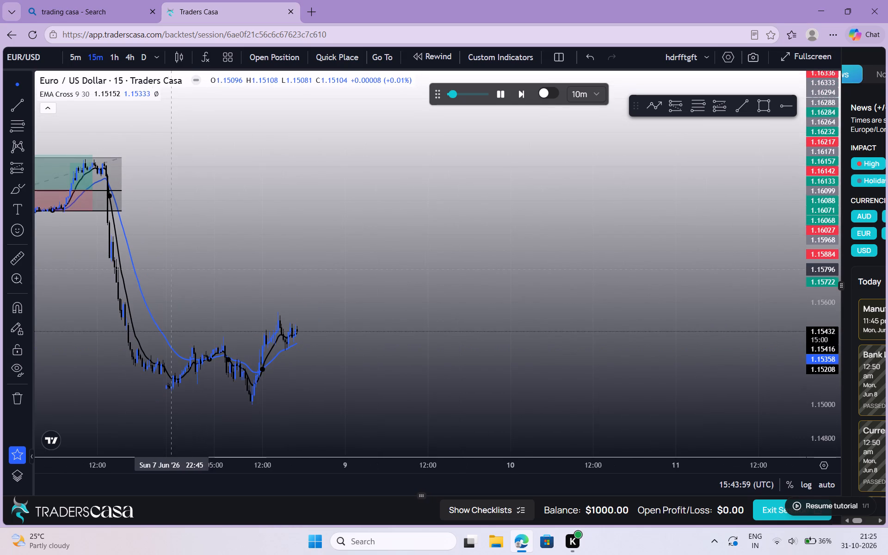
Follow the replayed candles through the late afternoon of 8 June, examining the consolidation after the rebound against the EMA lines.
drag(171, 269, 211, 211)
drag(211, 211, 166, 262)
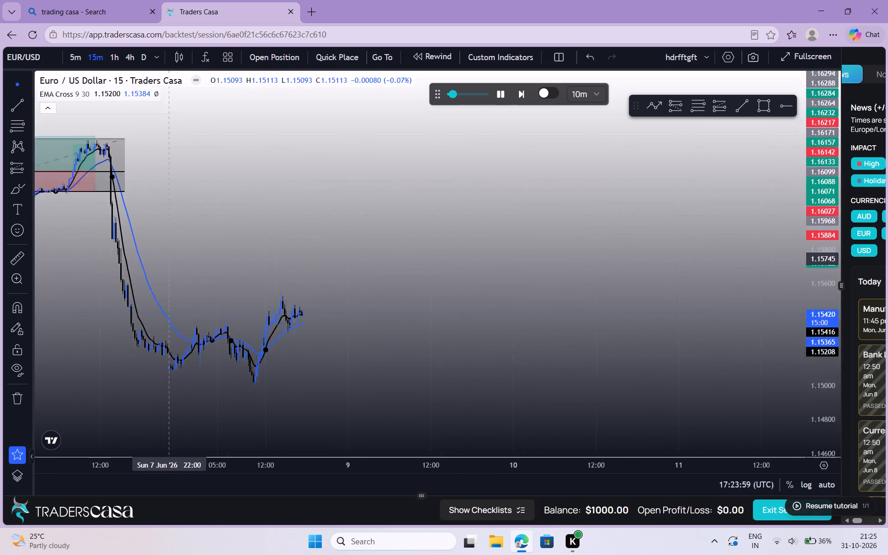
drag(166, 262, 80, 245)
drag(80, 245, 146, 219)
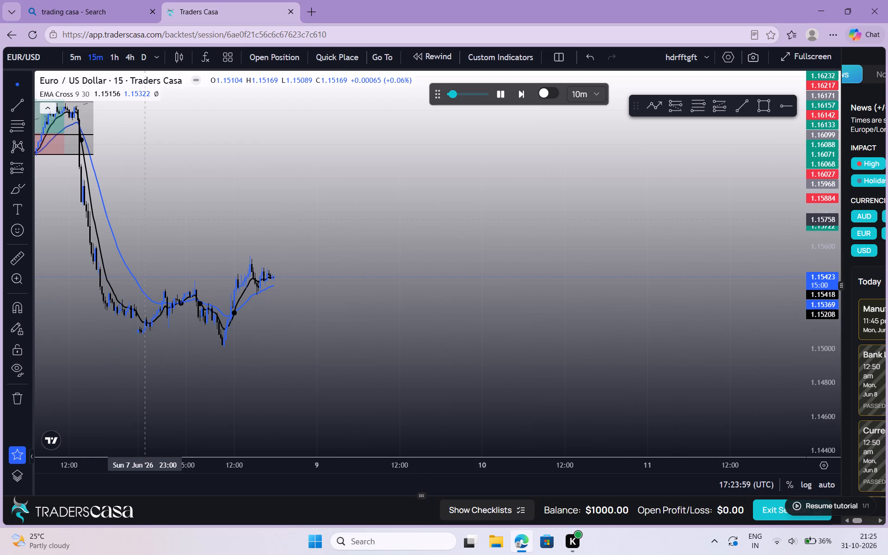
drag(146, 219, 181, 211)
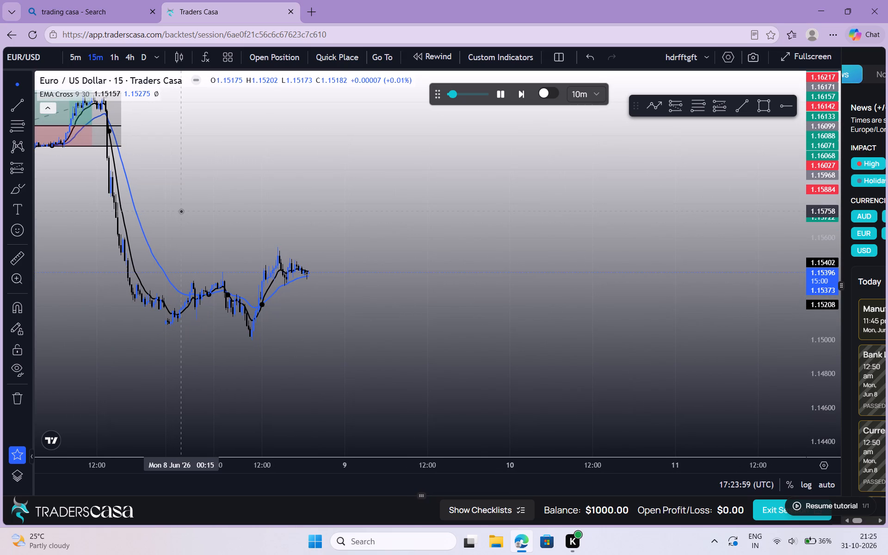
drag(181, 211, 118, 240)
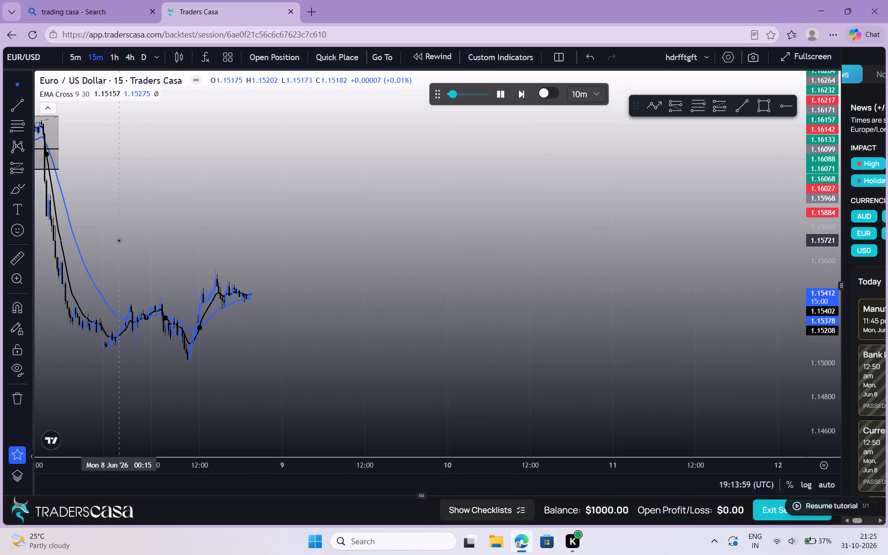
drag(118, 240, 55, 251)
Follow the replayed candles through the evening of 8 June towards 9 June, examining the pullback from the swing high and the EMA crossings.
drag(131, 233, 216, 200)
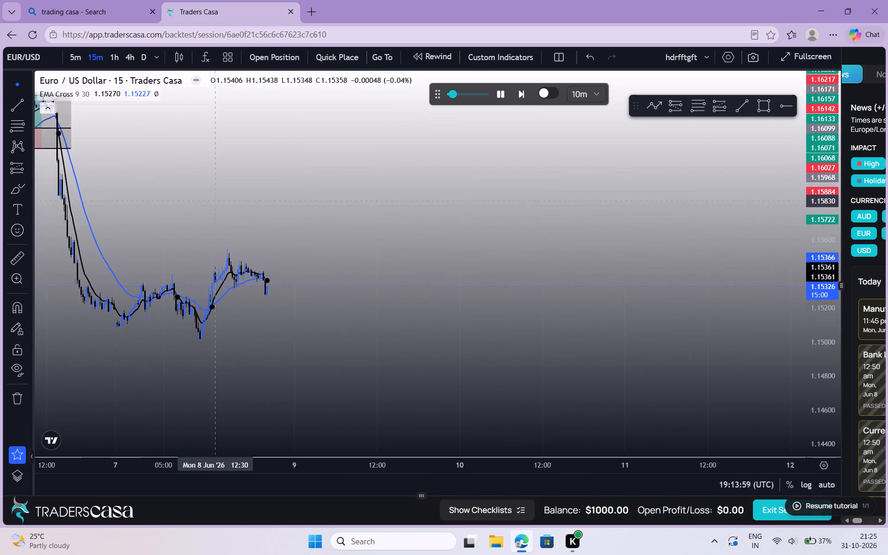
drag(216, 200, 218, 198)
drag(218, 198, 281, 221)
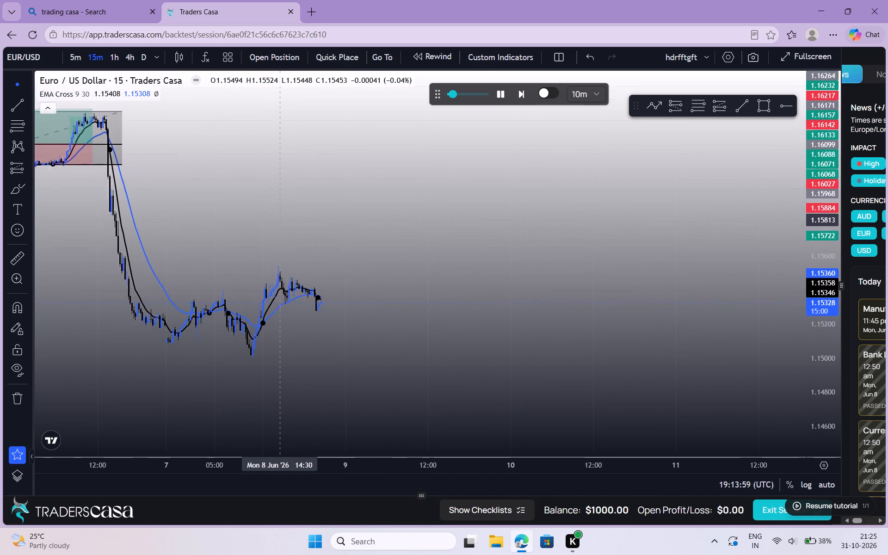
drag(281, 221, 280, 228)
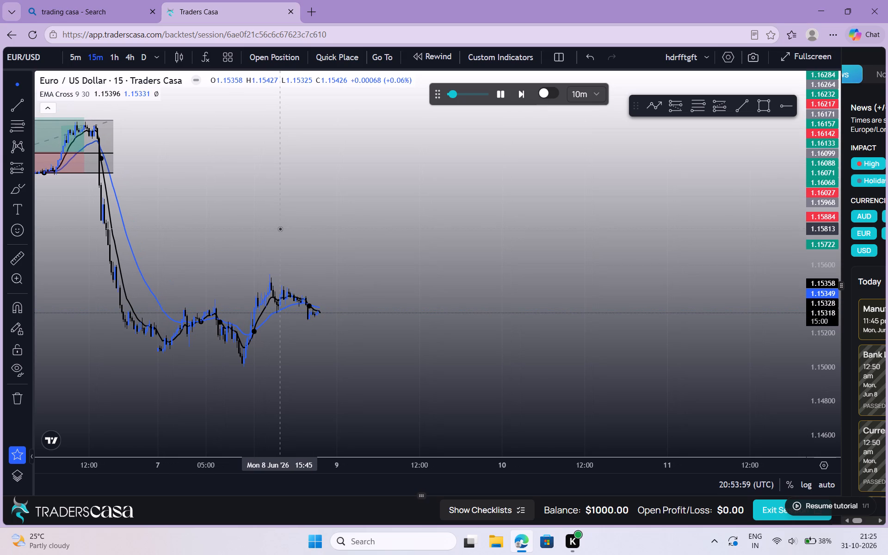
drag(280, 228, 228, 223)
scroll(228, 223, down, 1)
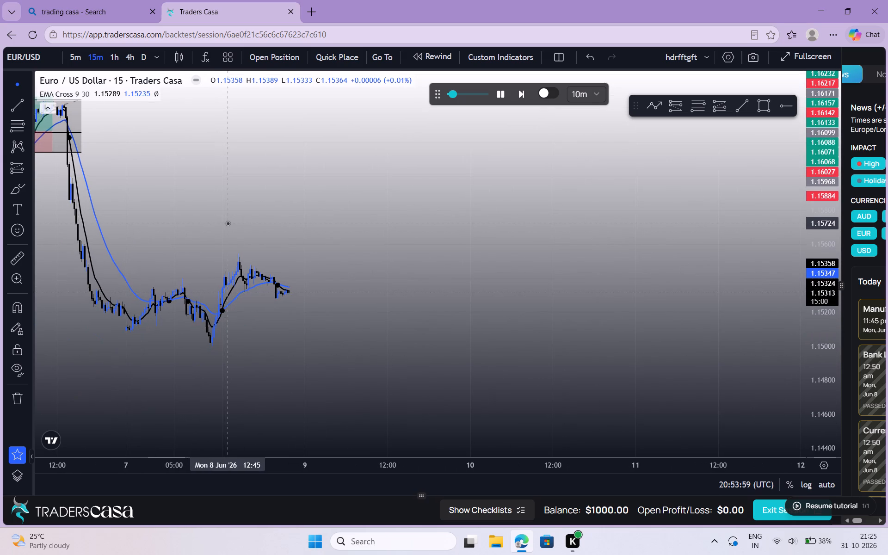
drag(228, 223, 198, 273)
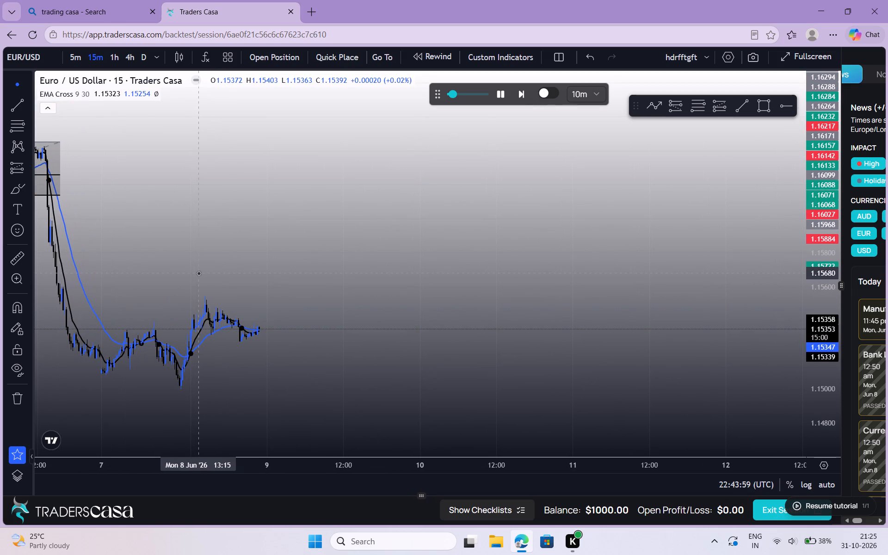
drag(198, 273, 148, 289)
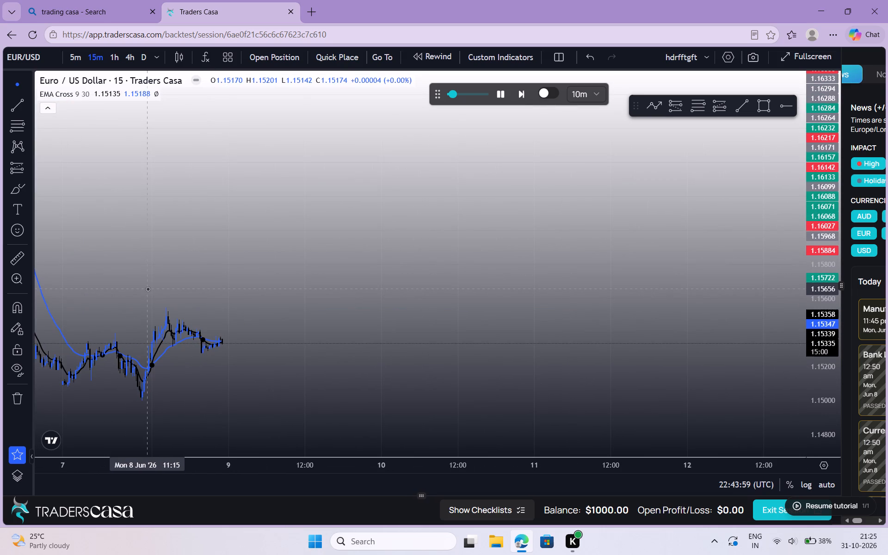
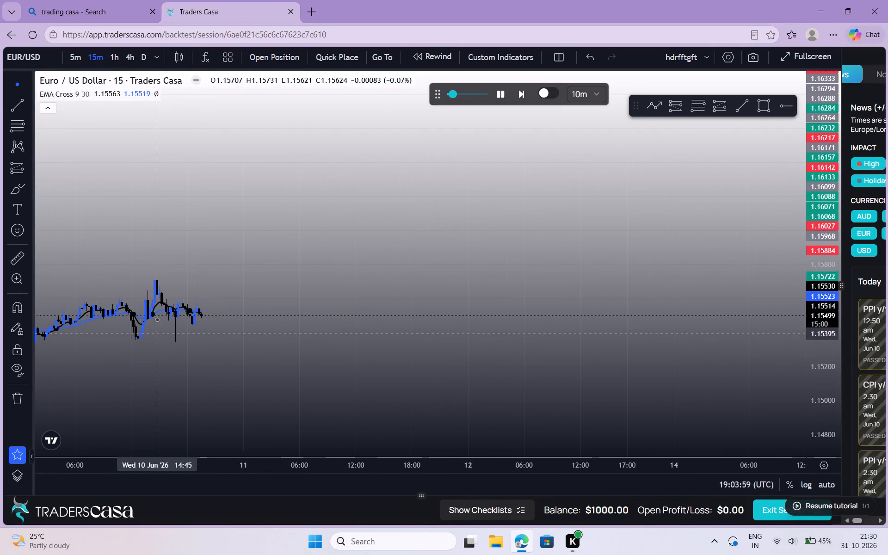
Increase the candle replay speed to about the middle of its range while following EUR/USD from 10 June into 11 June.
scroll(230, 261, left, 1)
drag(230, 261, 314, 197)
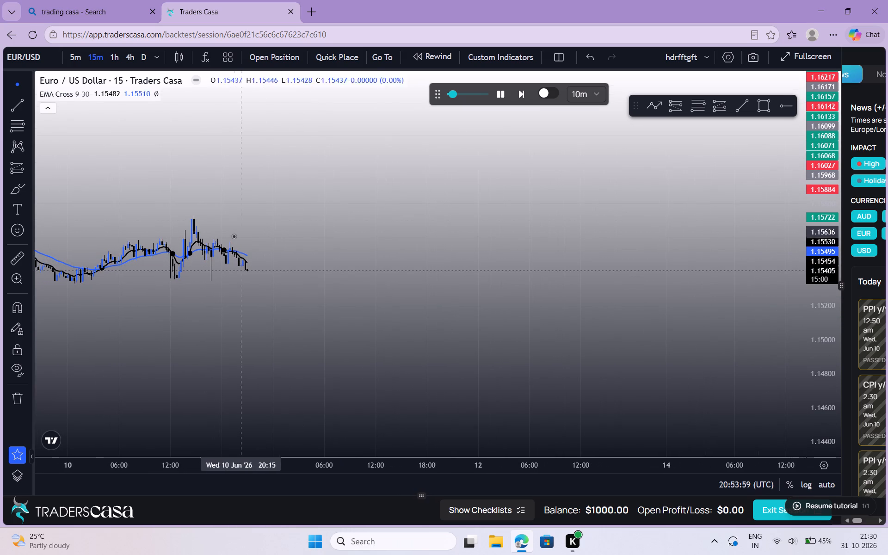
scroll(231, 236, right, 2)
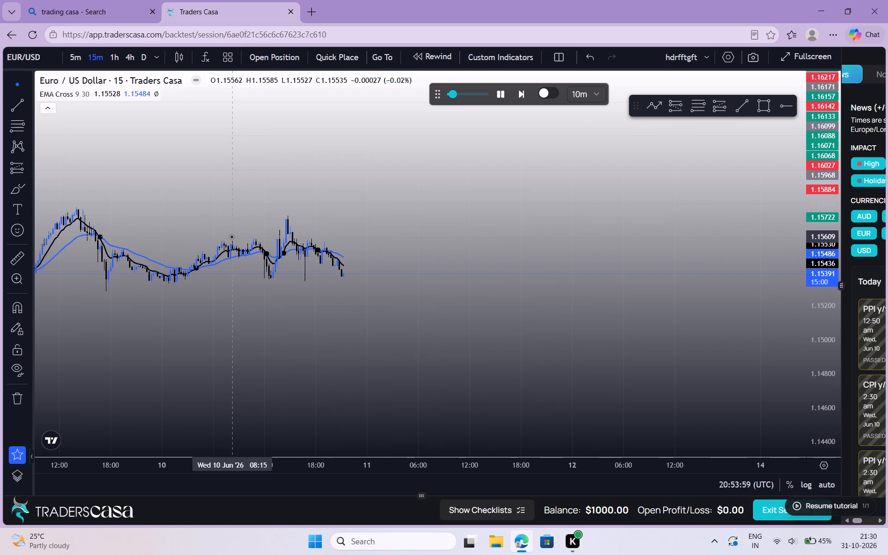
click(459, 88)
double_click(464, 91)
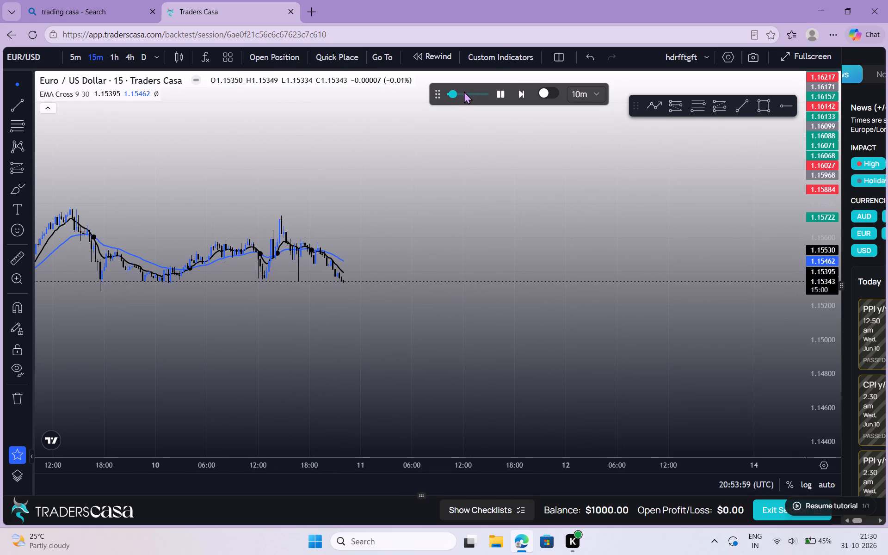
click(453, 92)
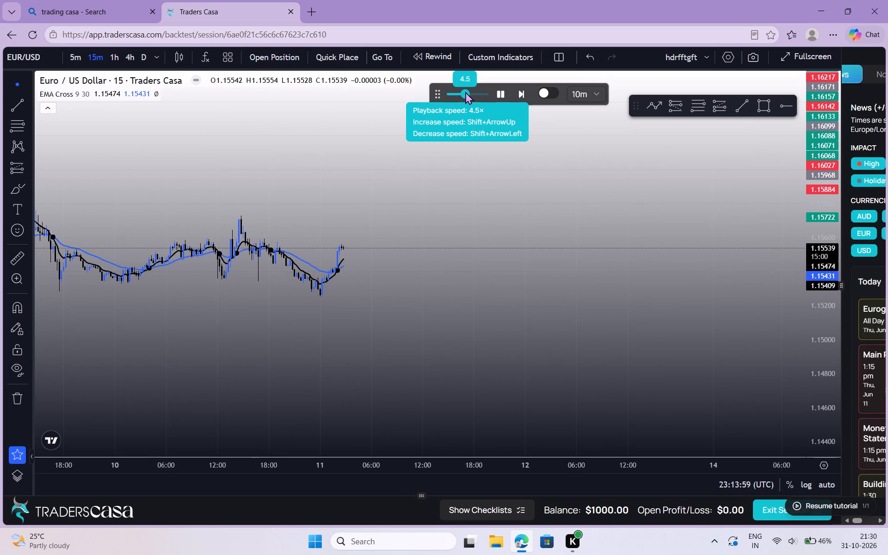
click(391, 212)
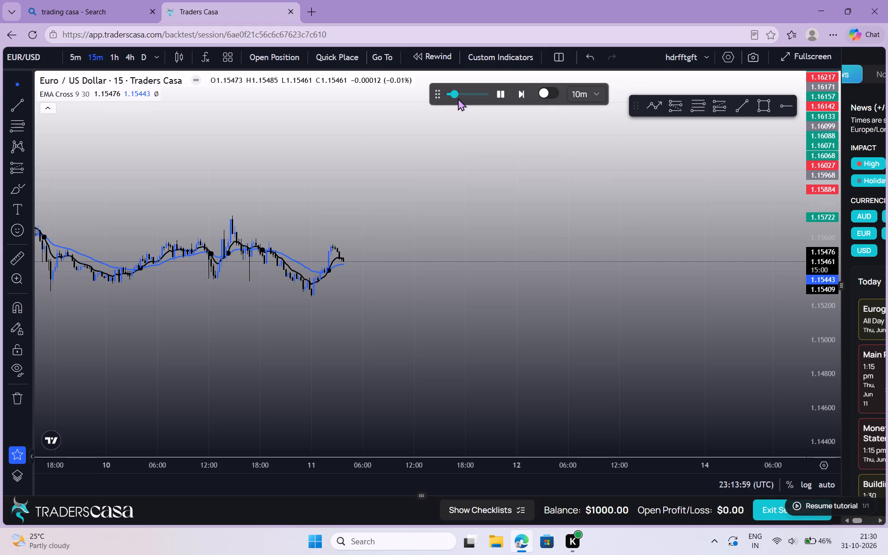
drag(456, 89, 467, 91)
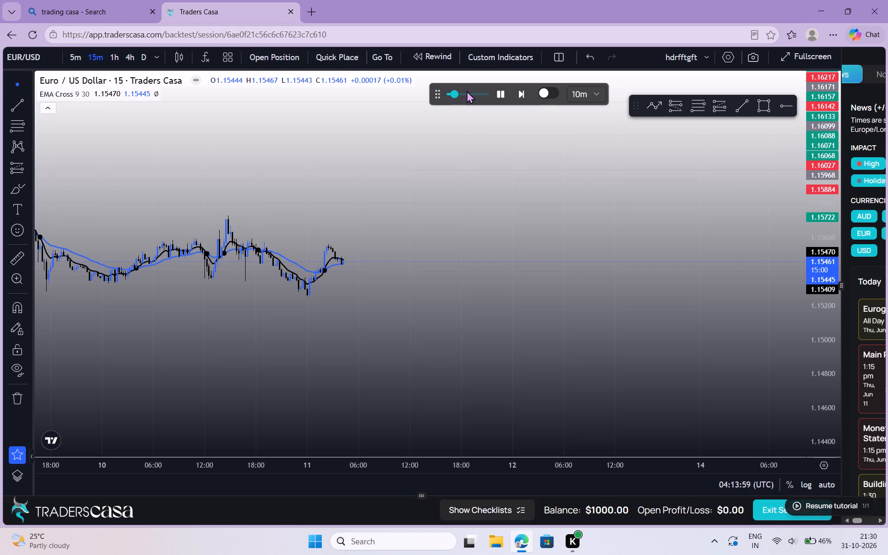
drag(467, 91, 465, 92)
drag(452, 92, 468, 93)
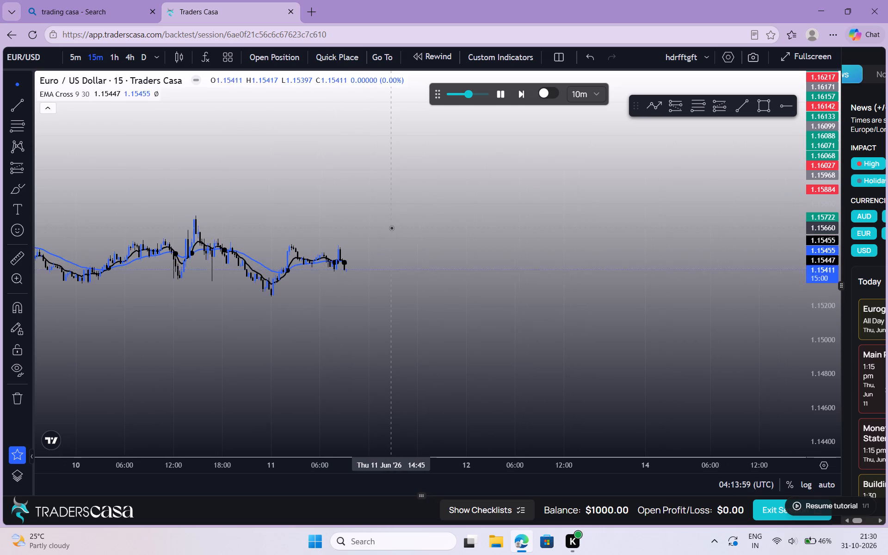
Pause the candle replay in the afternoon of 11 June.
click(503, 102)
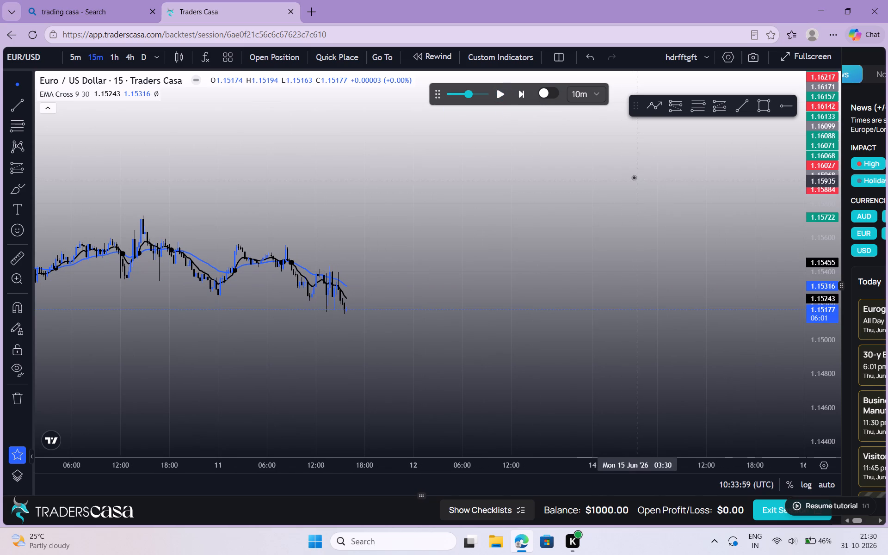
click(586, 226)
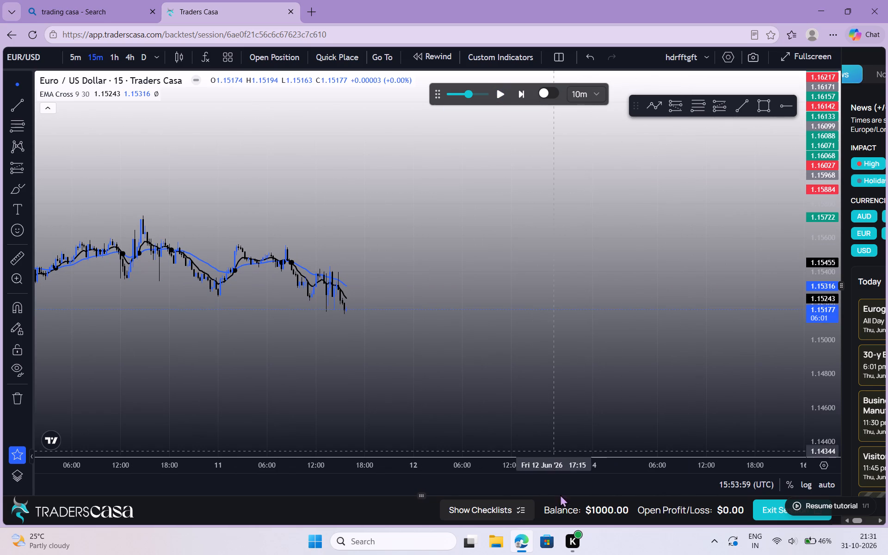